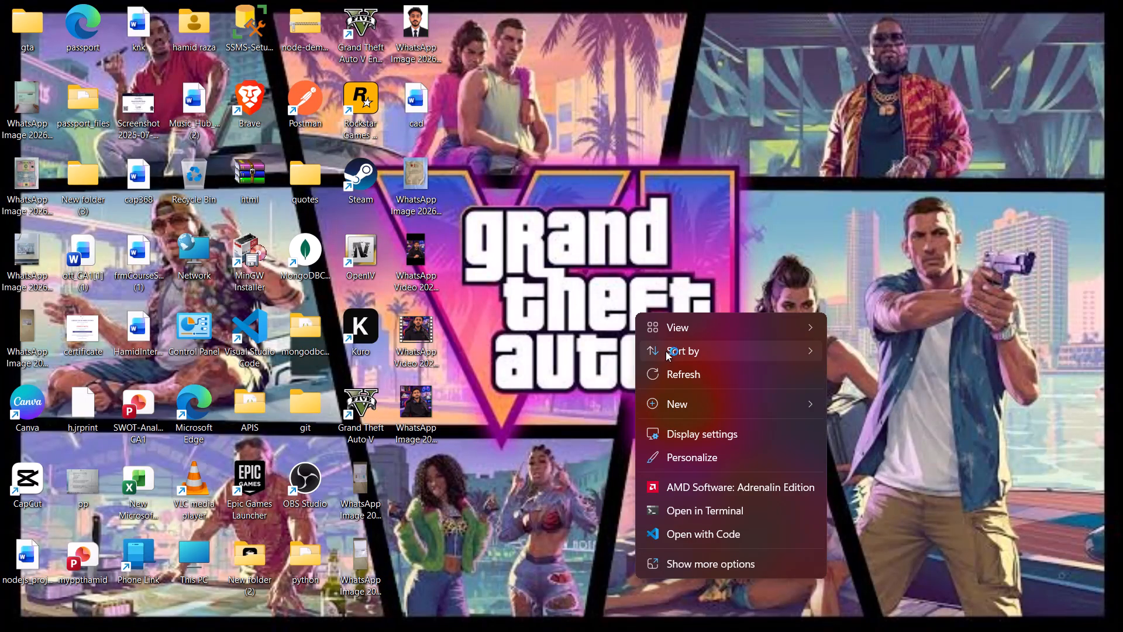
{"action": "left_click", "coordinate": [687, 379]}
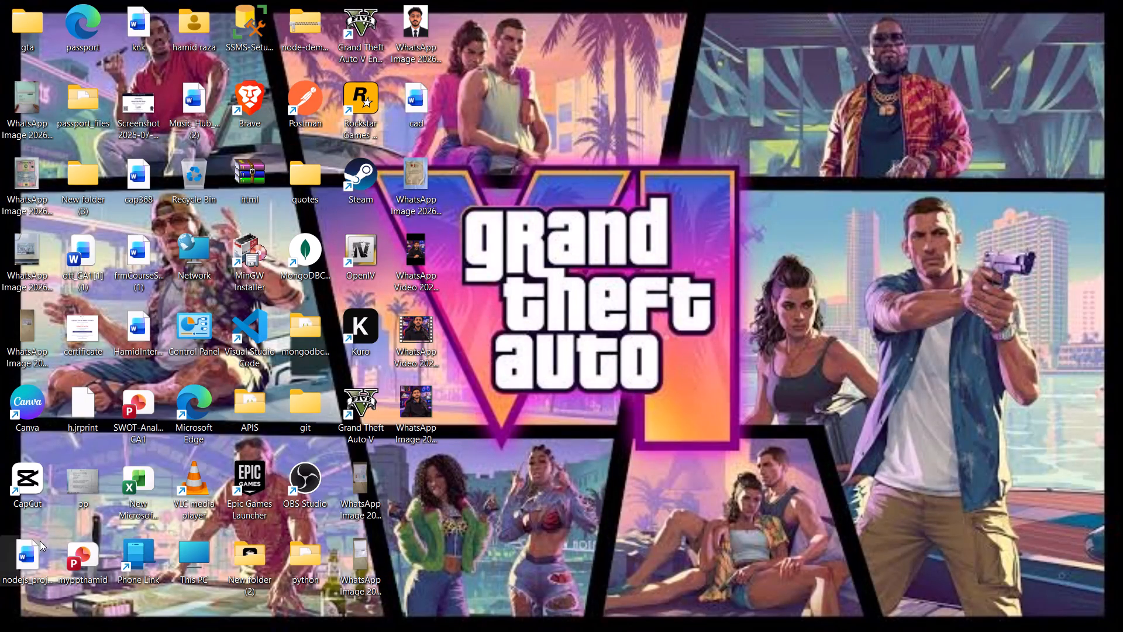
Launch the CapCut video editor from its desktop shortcut.
{"action": "double_click", "coordinate": [30, 496]}
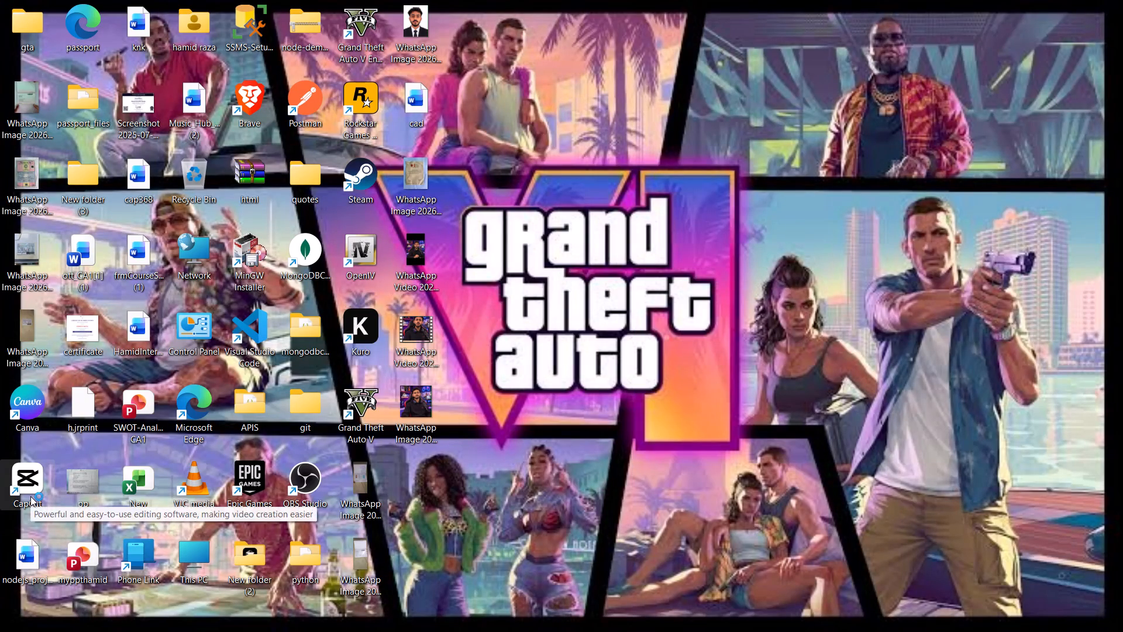
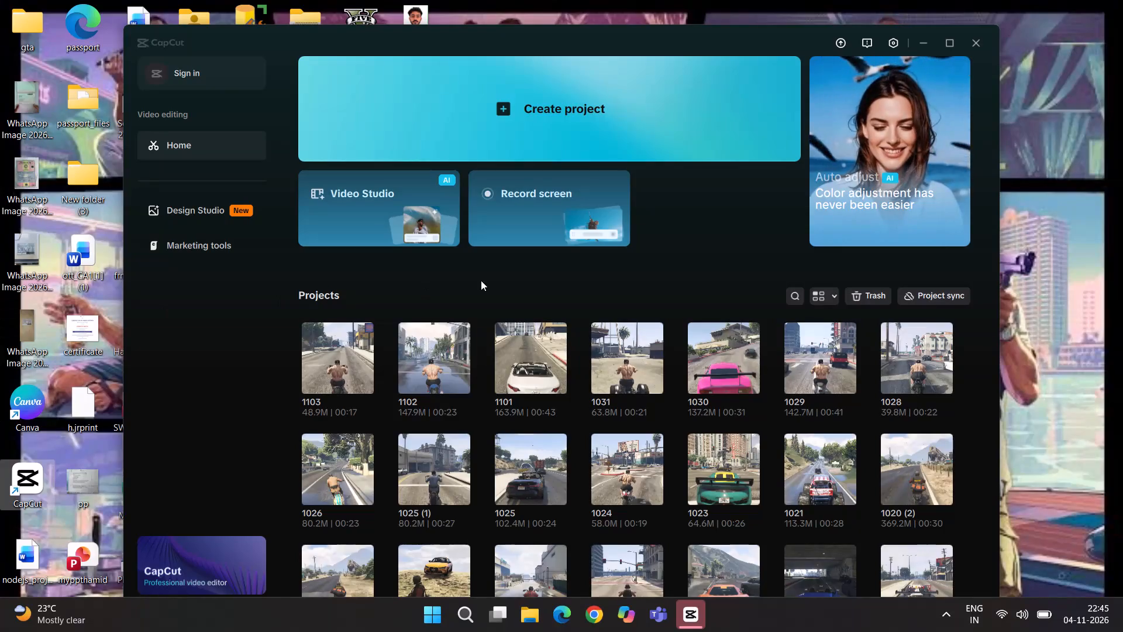
Create a new video project.
{"action": "left_click", "coordinate": [531, 115]}
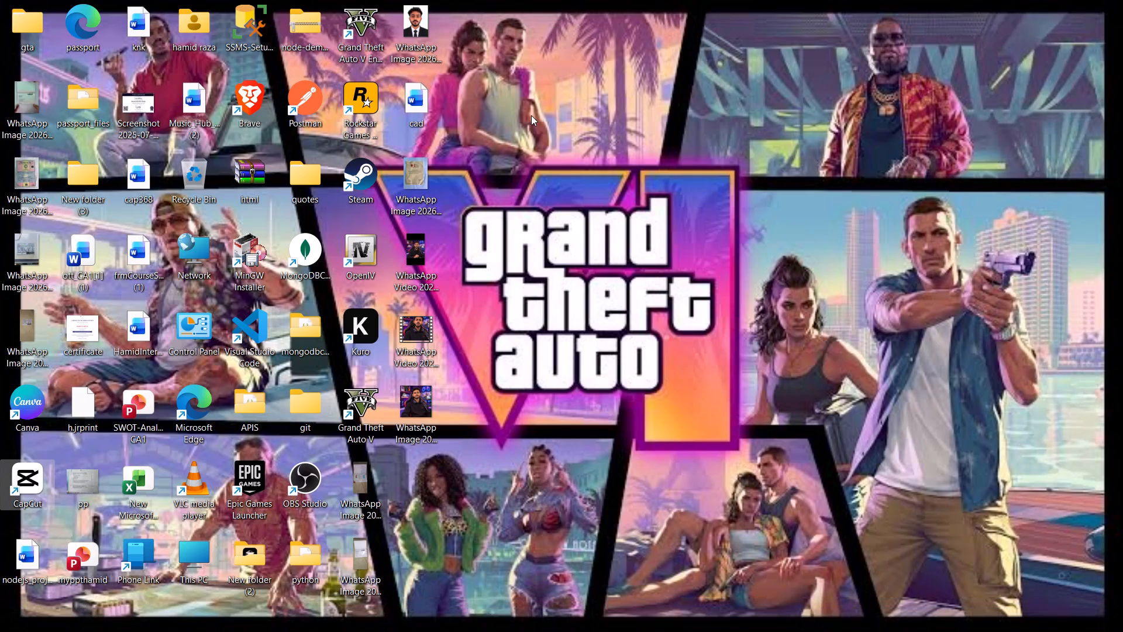
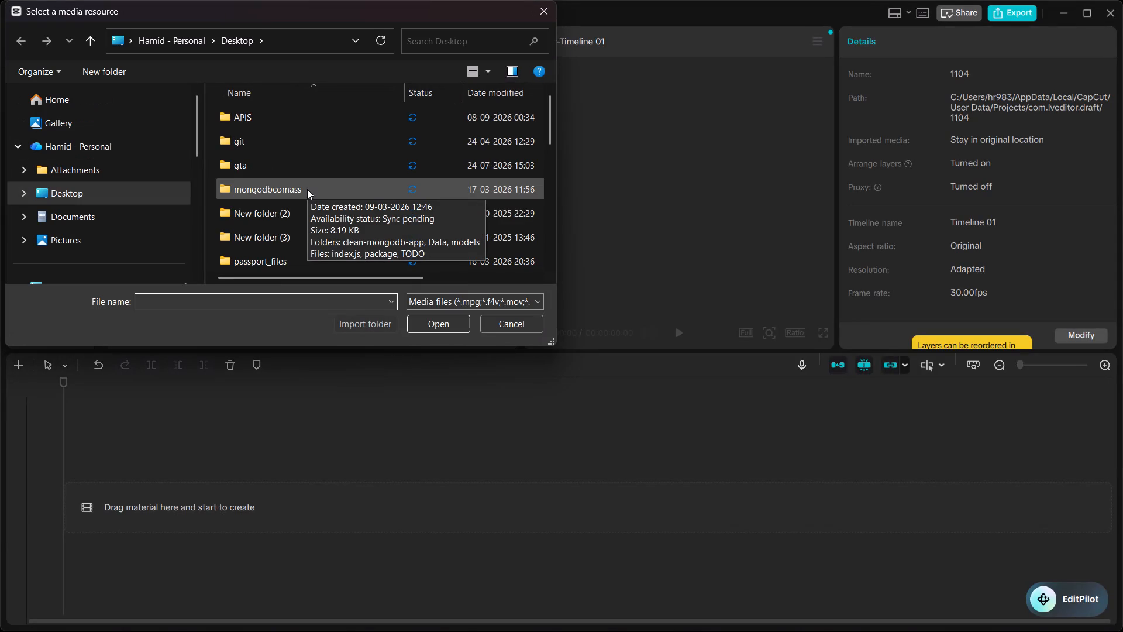
Open the Videos folder in the media import dialog and go to the most recent screen recordings at the end of the list.
{"action": "left_click", "coordinate": [131, 151]}
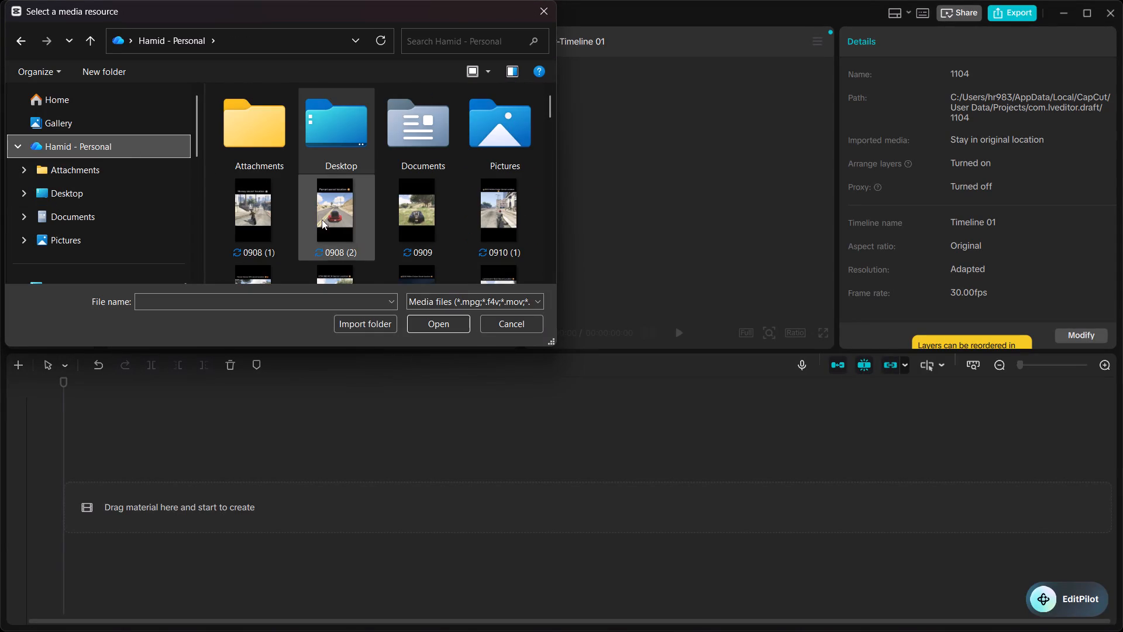
{"action": "scroll", "coordinate": [323, 219], "scroll_direction": "down", "scroll_amount": 4}
{"action": "scroll", "coordinate": [140, 208], "scroll_direction": "down", "scroll_amount": 1}
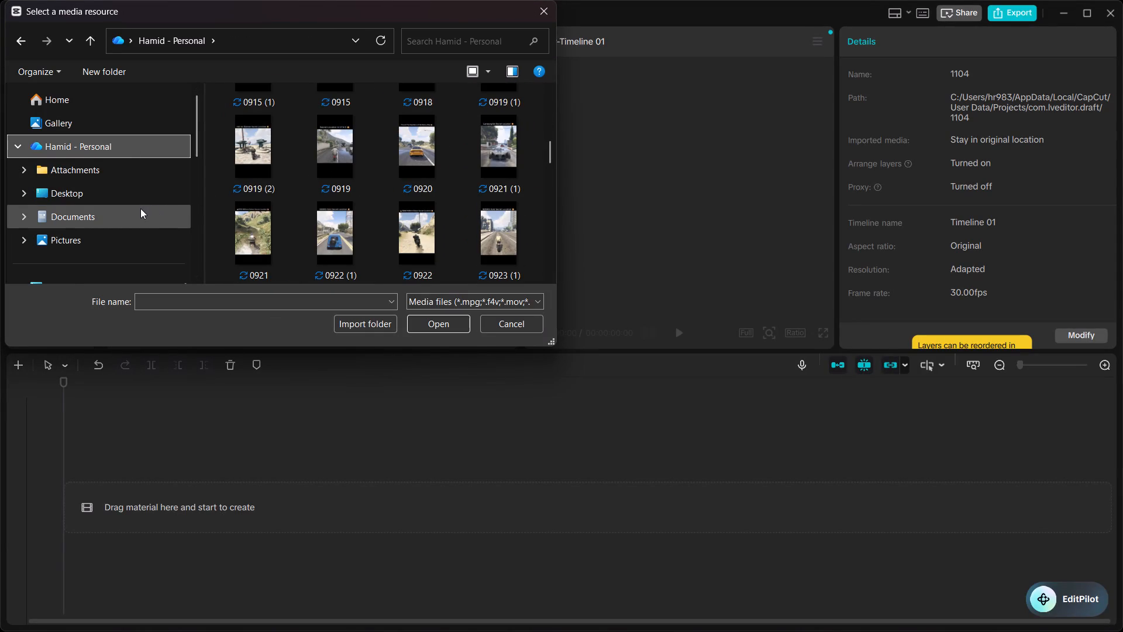
{"action": "scroll", "coordinate": [140, 208], "scroll_direction": "down", "scroll_amount": 1}
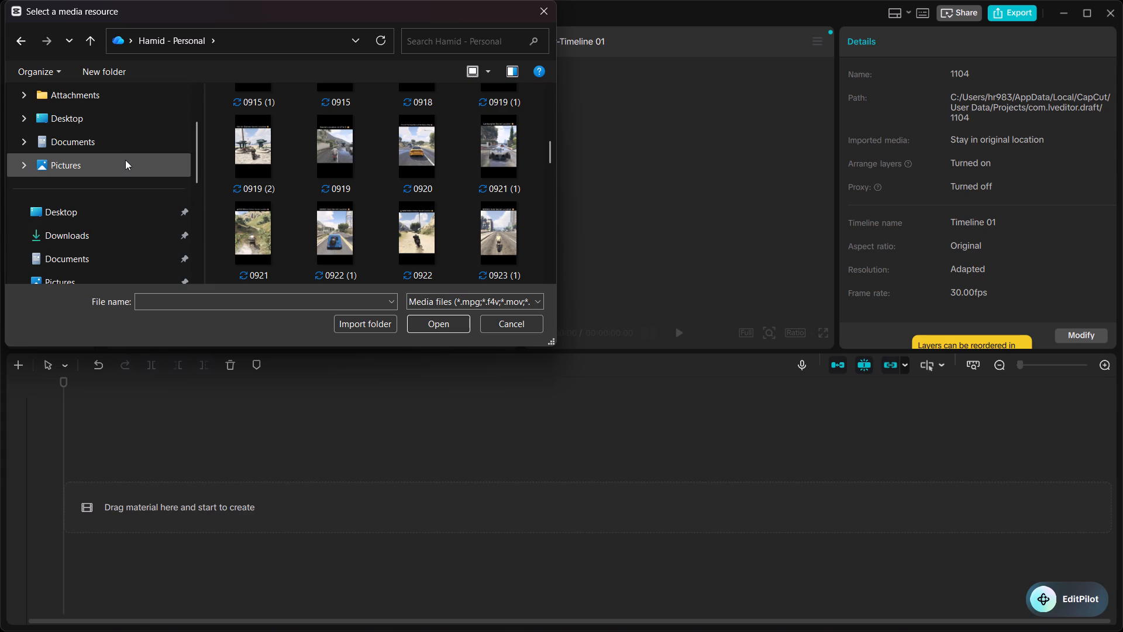
{"action": "scroll", "coordinate": [125, 160], "scroll_direction": "down", "scroll_amount": 1}
{"action": "left_click", "coordinate": [118, 250]}
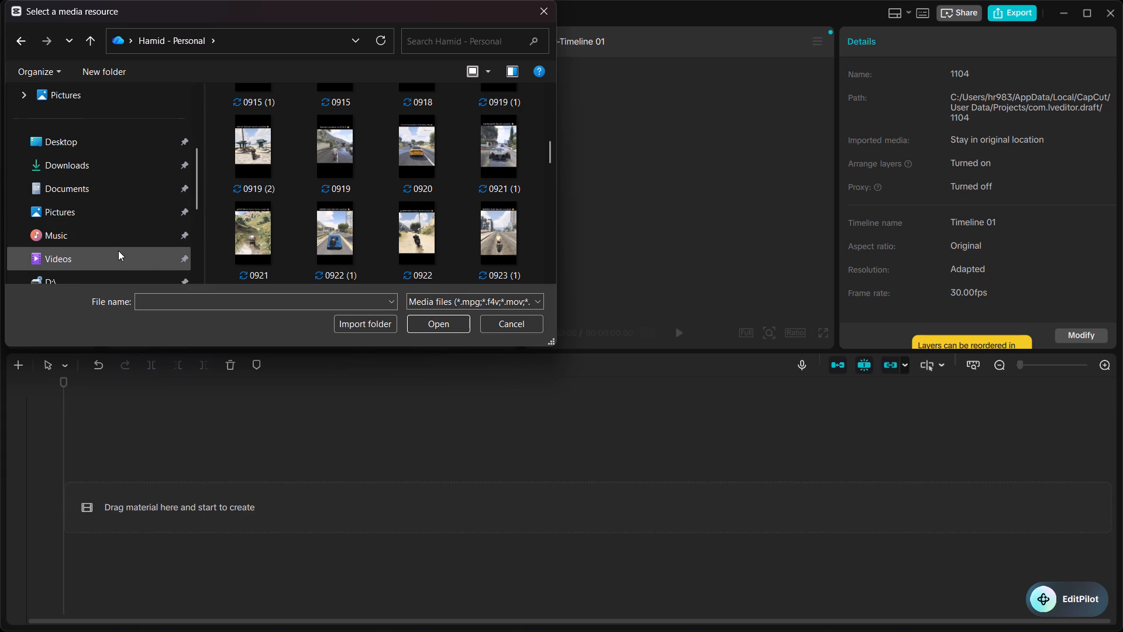
{"action": "scroll", "coordinate": [291, 246], "scroll_direction": "down", "scroll_amount": 7}
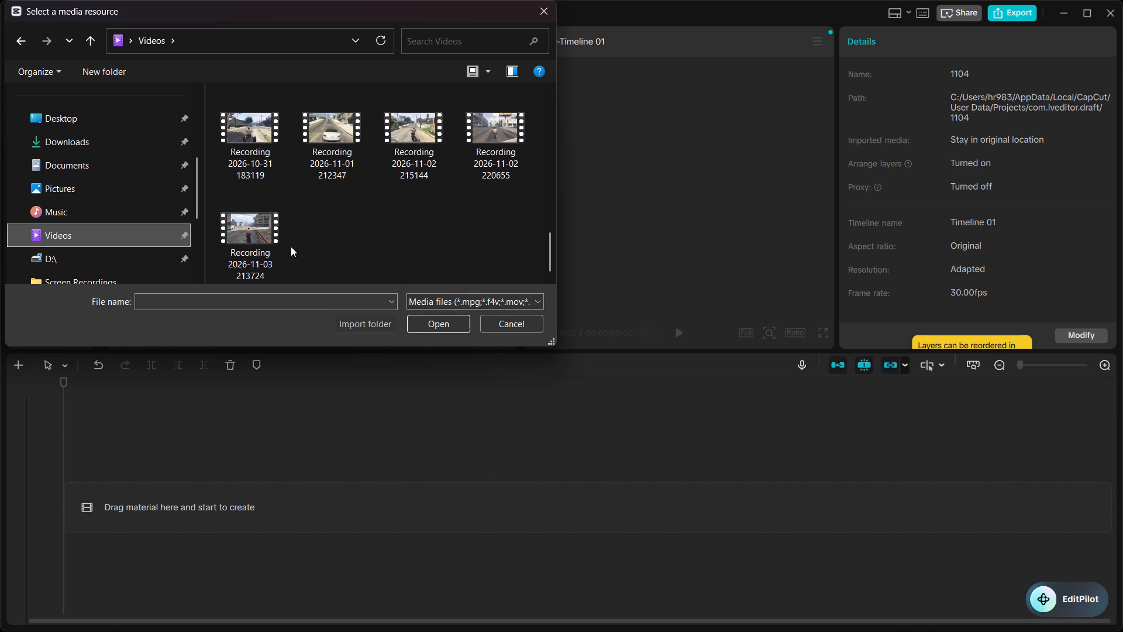
{"action": "left_click", "coordinate": [291, 246]}
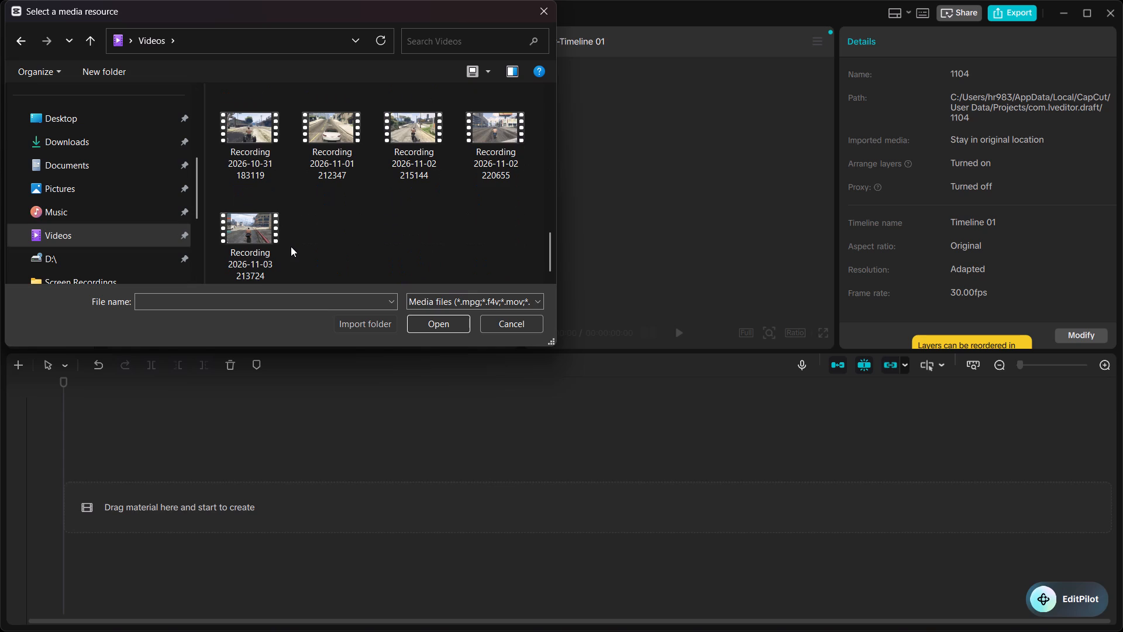
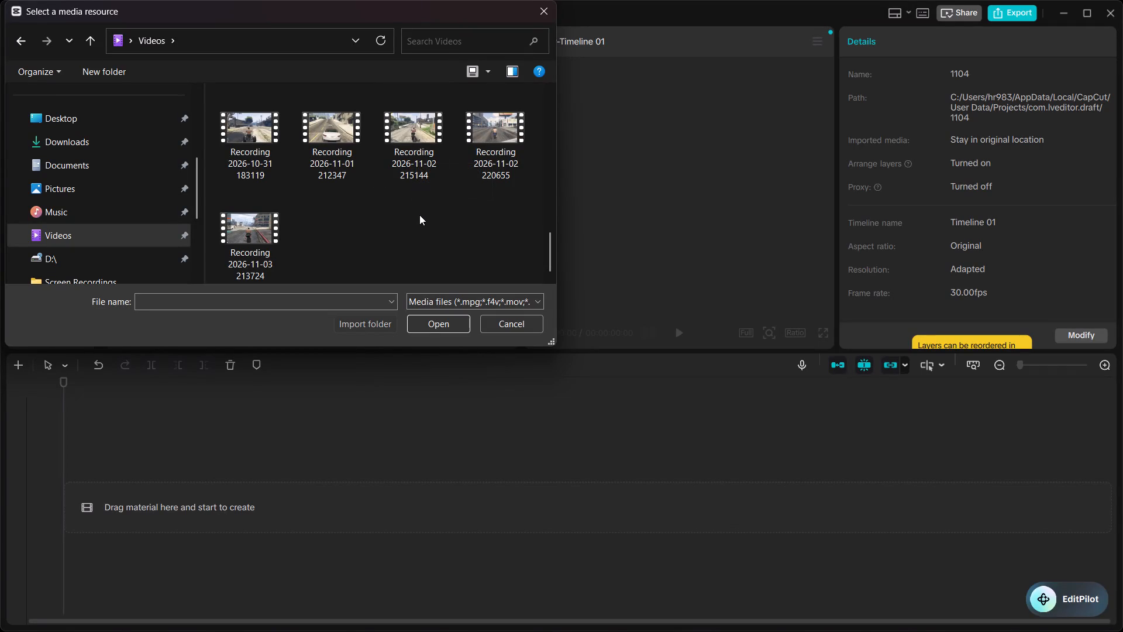
{"action": "left_click", "coordinate": [242, 236]}
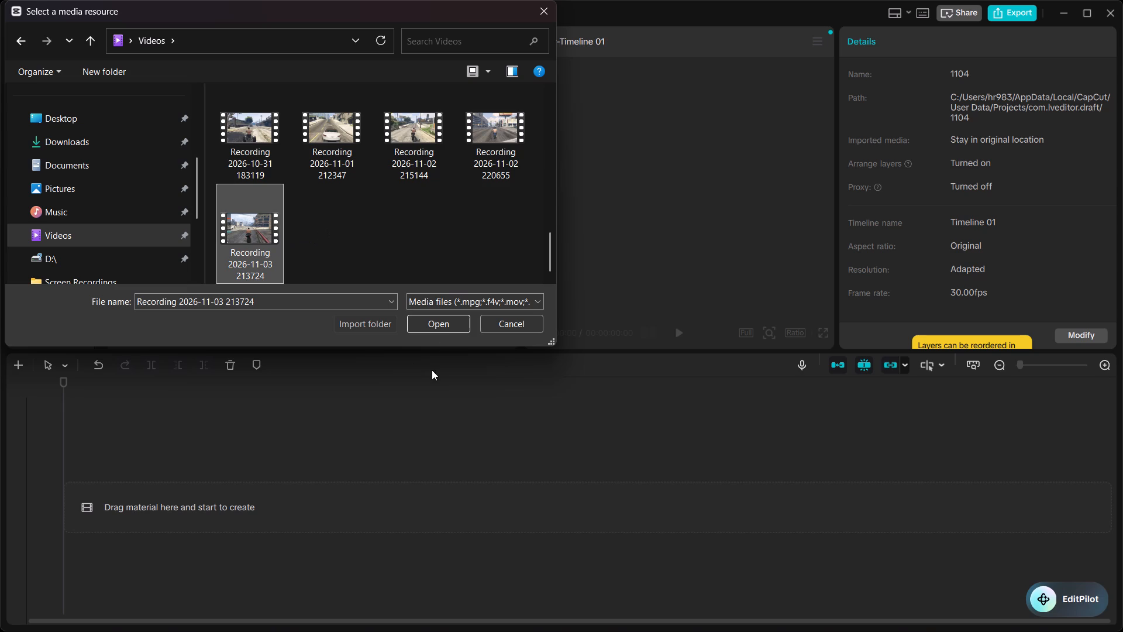
{"action": "left_click", "coordinate": [441, 326]}
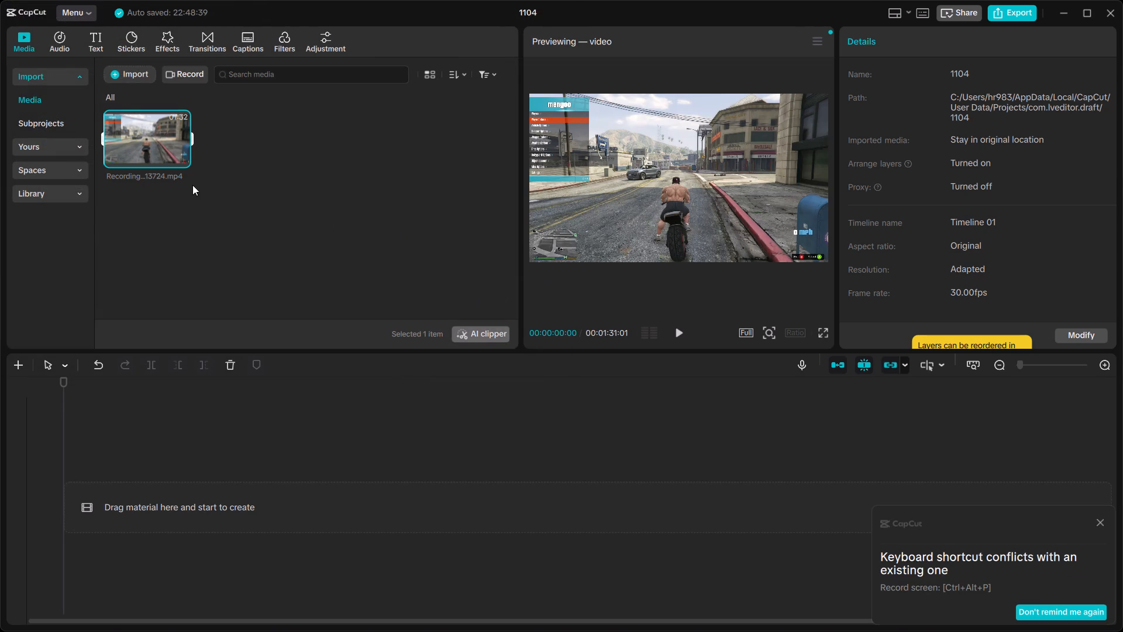
Add the imported recording to the timeline and dismiss the keyboard shortcut conflict notice.
{"action": "left_click", "coordinate": [181, 164]}
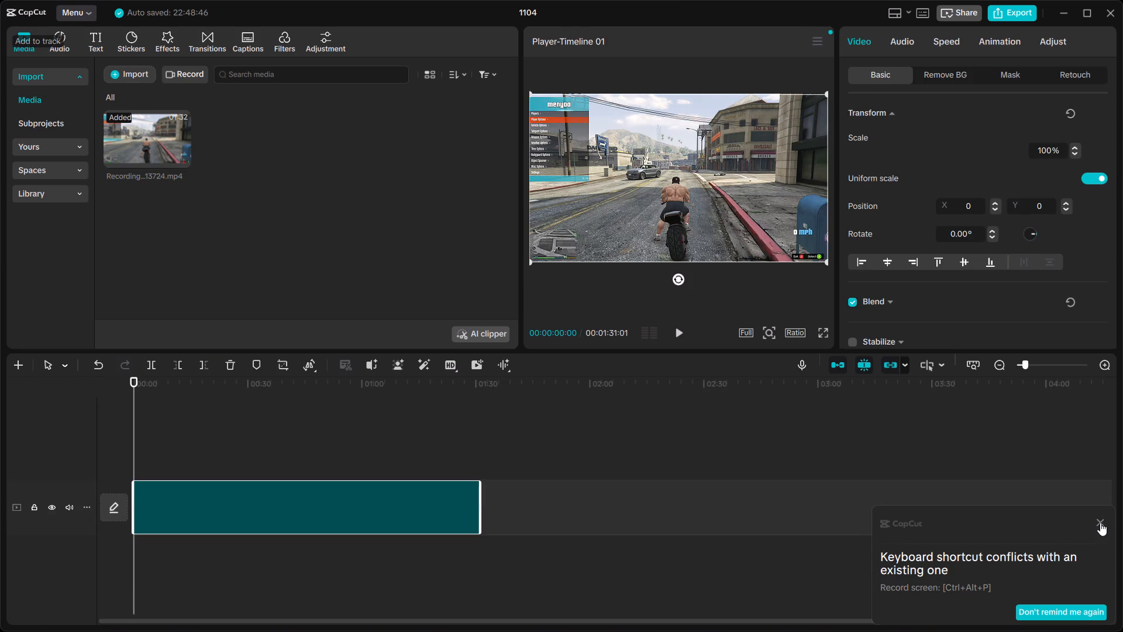
{"action": "left_click", "coordinate": [1100, 523]}
Set the project's aspect ratio to 9:16.
{"action": "left_click", "coordinate": [795, 332]}
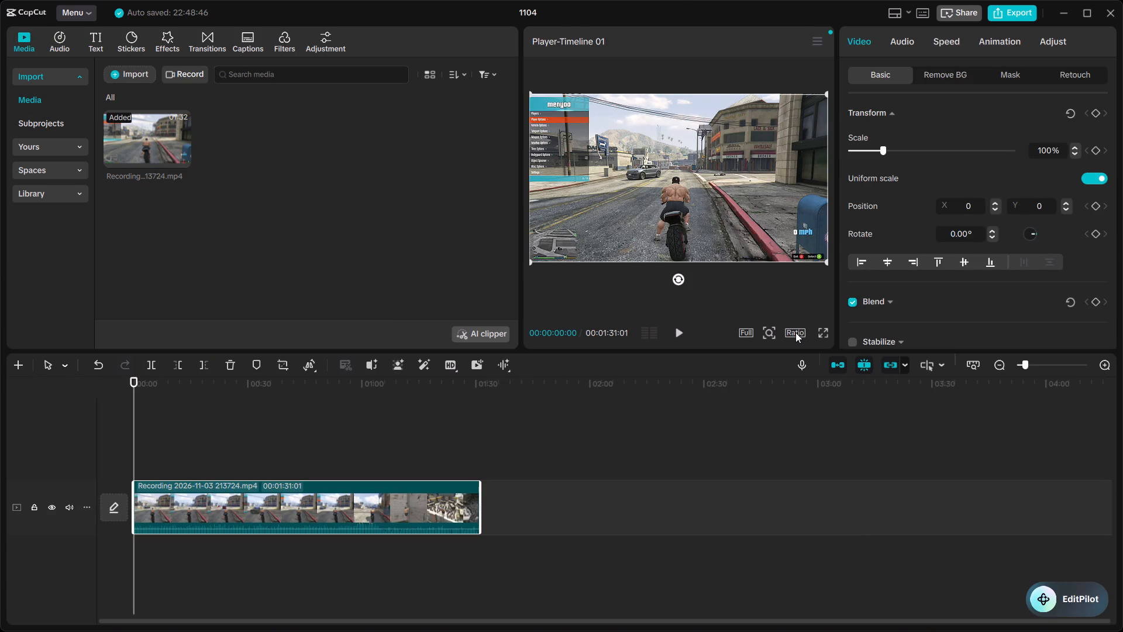
{"action": "left_click", "coordinate": [863, 493]}
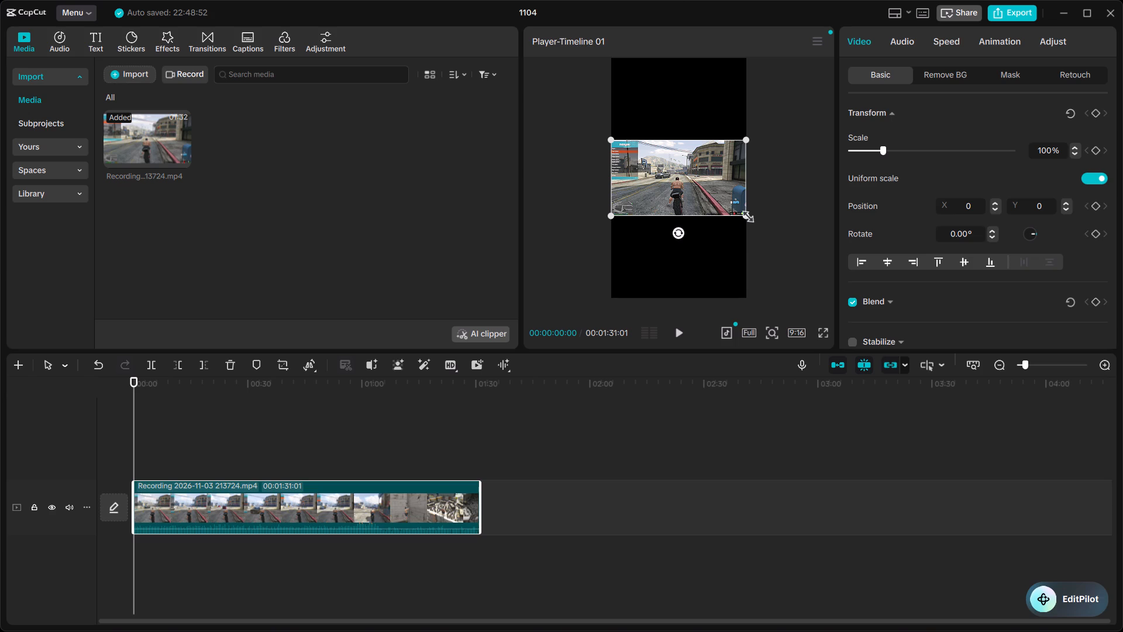
Enlarge the clip in the preview to about 316% so it fills the vertical frame.
{"action": "left_click_drag", "start_coordinate": [745, 214], "coordinate": [907, 338]}
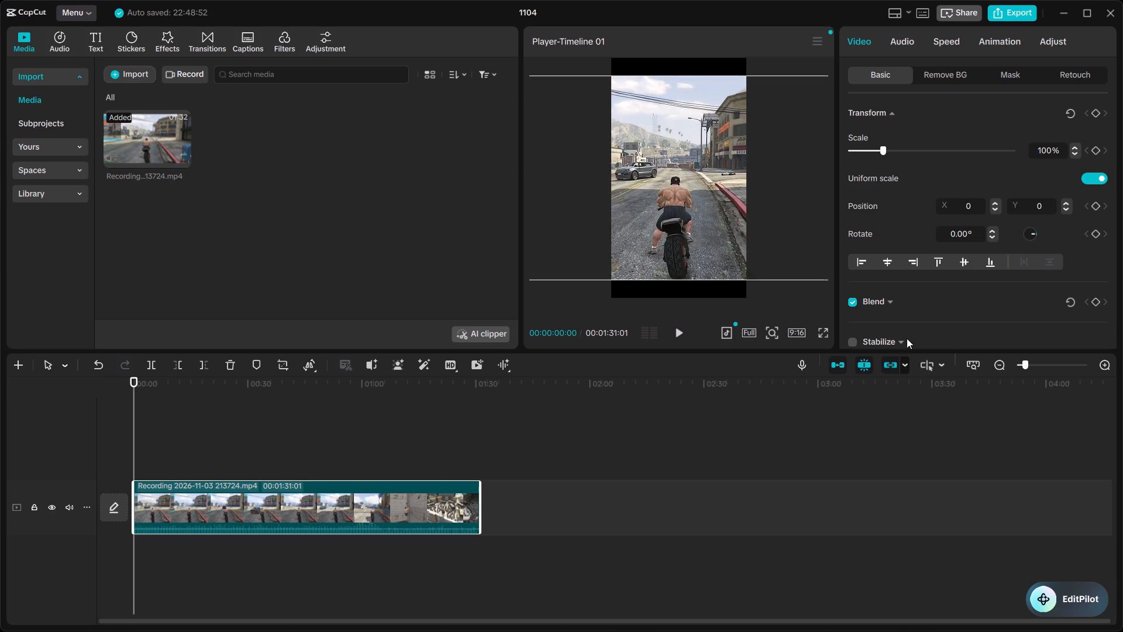
{"action": "left_click_drag", "start_coordinate": [907, 338], "coordinate": [945, 351]}
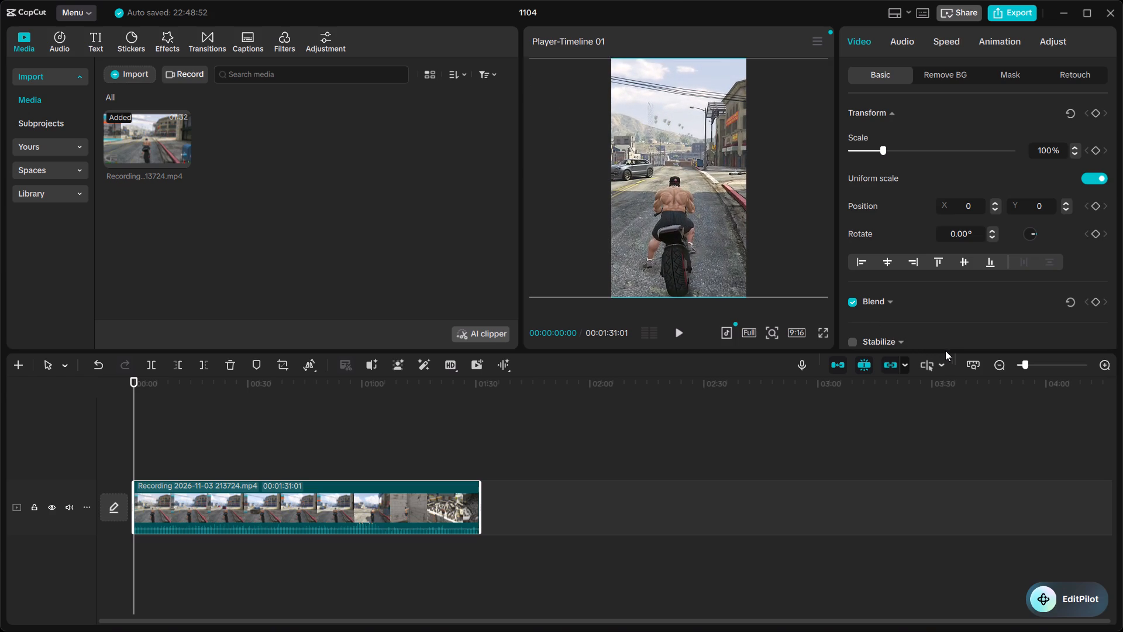
{"action": "left_click_drag", "start_coordinate": [945, 351], "coordinate": [943, 351]}
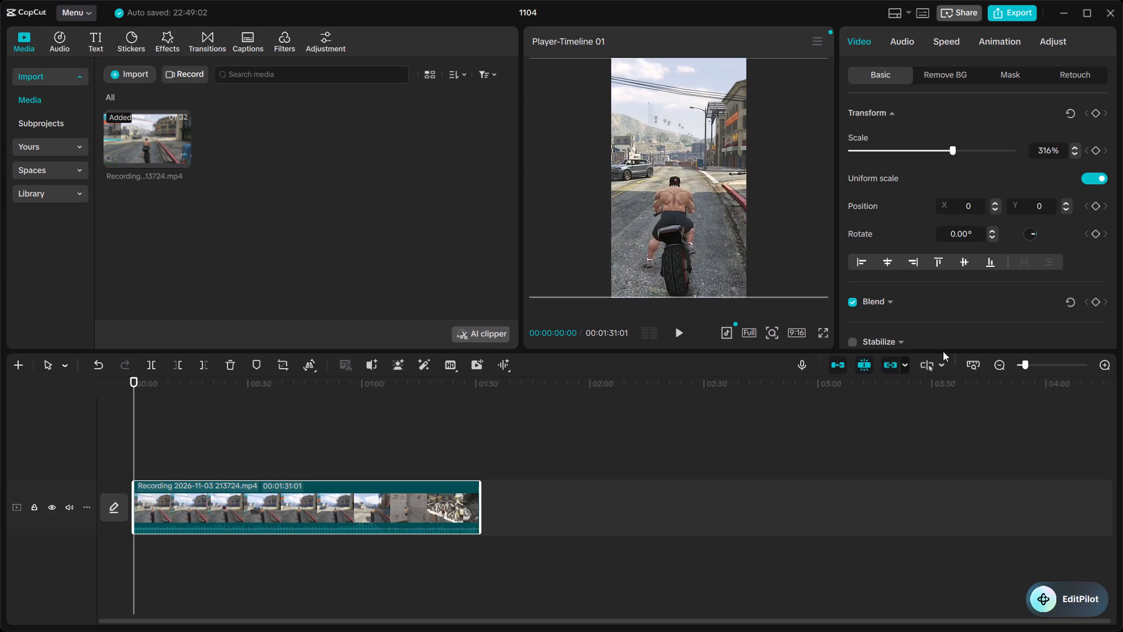
Split the clip near its end at 00:01:27:14, before the map screen, and delete the leftover tail segment.
{"action": "left_click", "coordinate": [634, 454]}
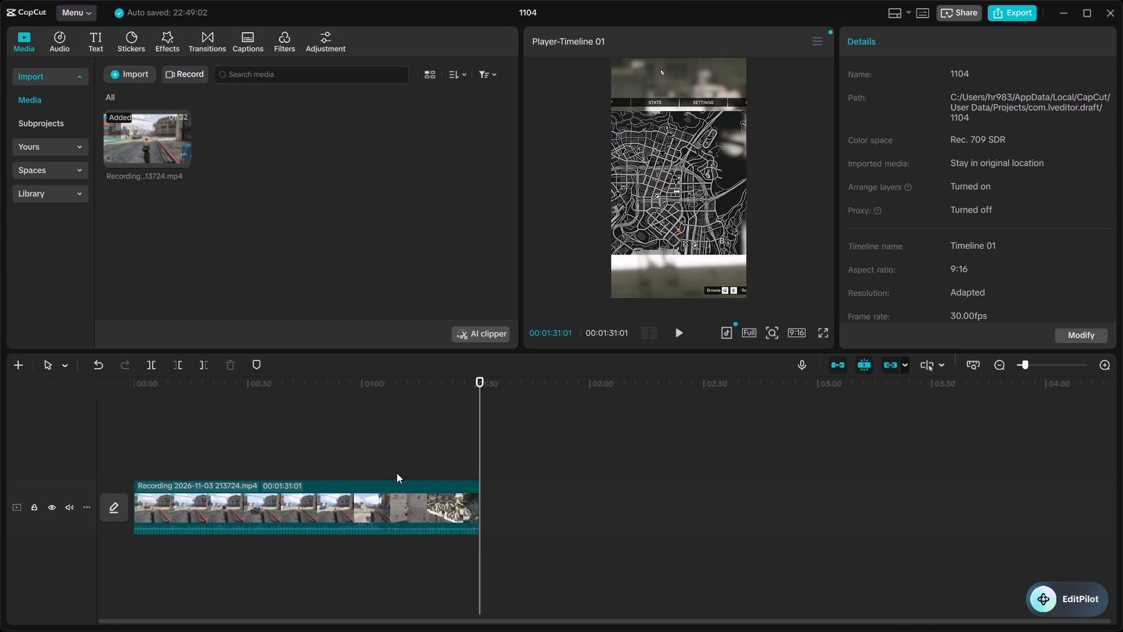
{"action": "left_click_drag", "start_coordinate": [481, 442], "coordinate": [464, 442]}
{"action": "left_click_drag", "start_coordinate": [464, 442], "coordinate": [451, 457]}
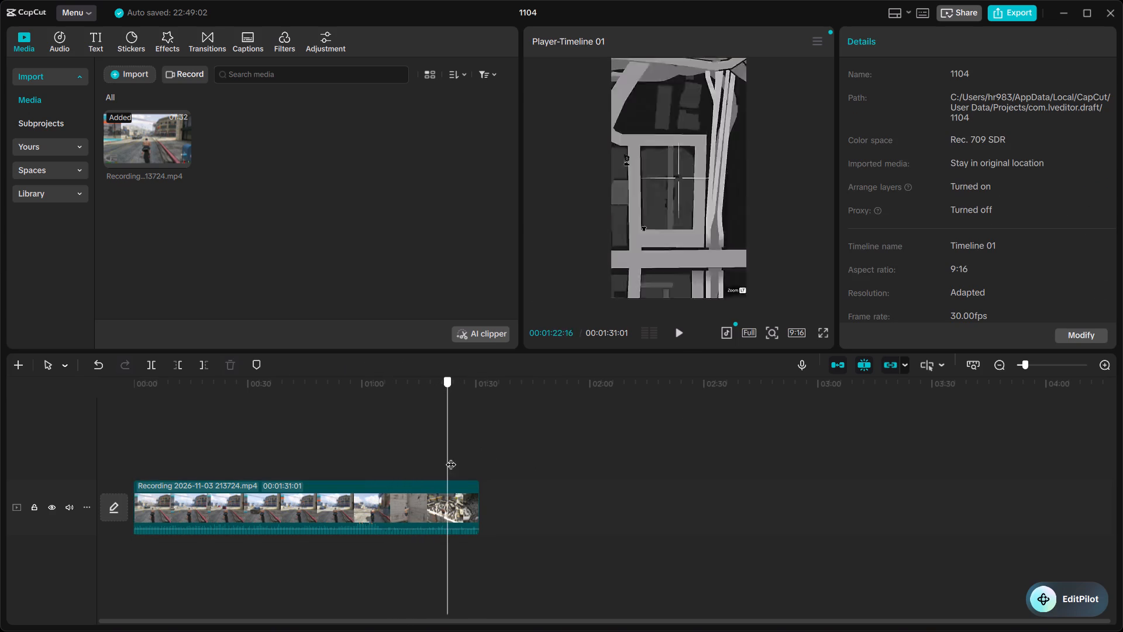
{"action": "left_click_drag", "start_coordinate": [451, 457], "coordinate": [466, 461]}
{"action": "left_click", "coordinate": [148, 369]}
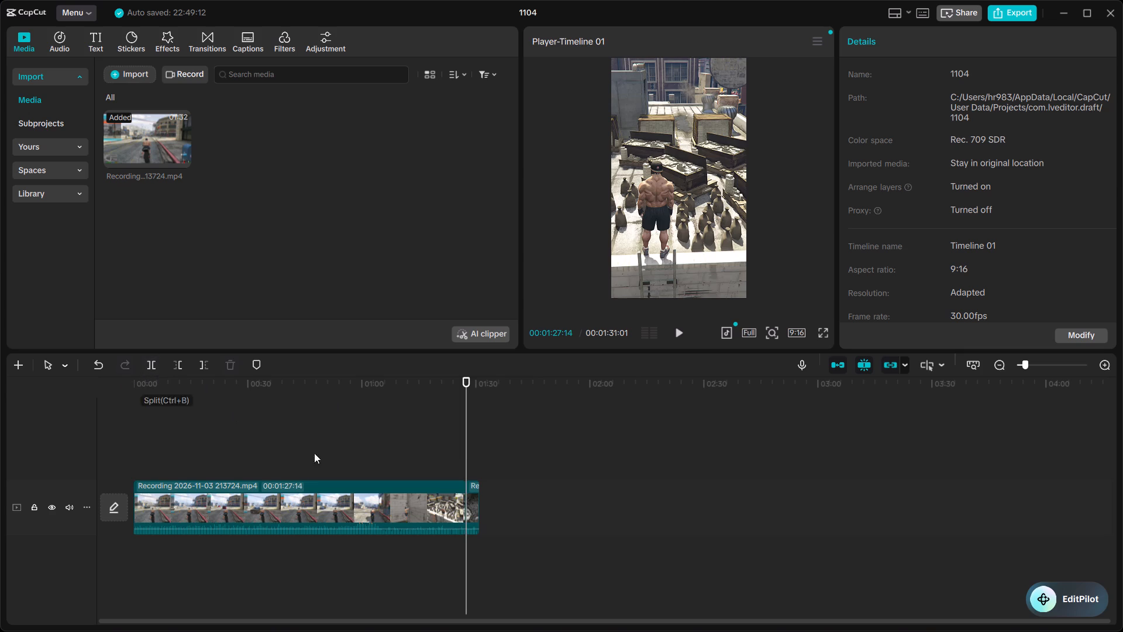
{"action": "left_click", "coordinate": [472, 512]}
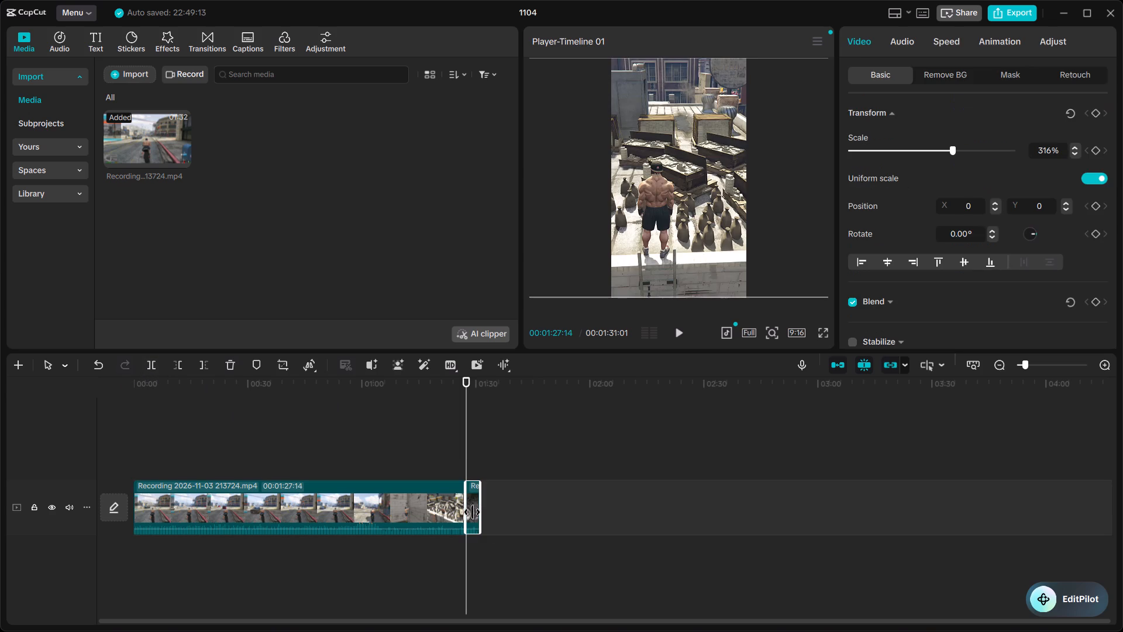
{"action": "key", "text": "Delete"}
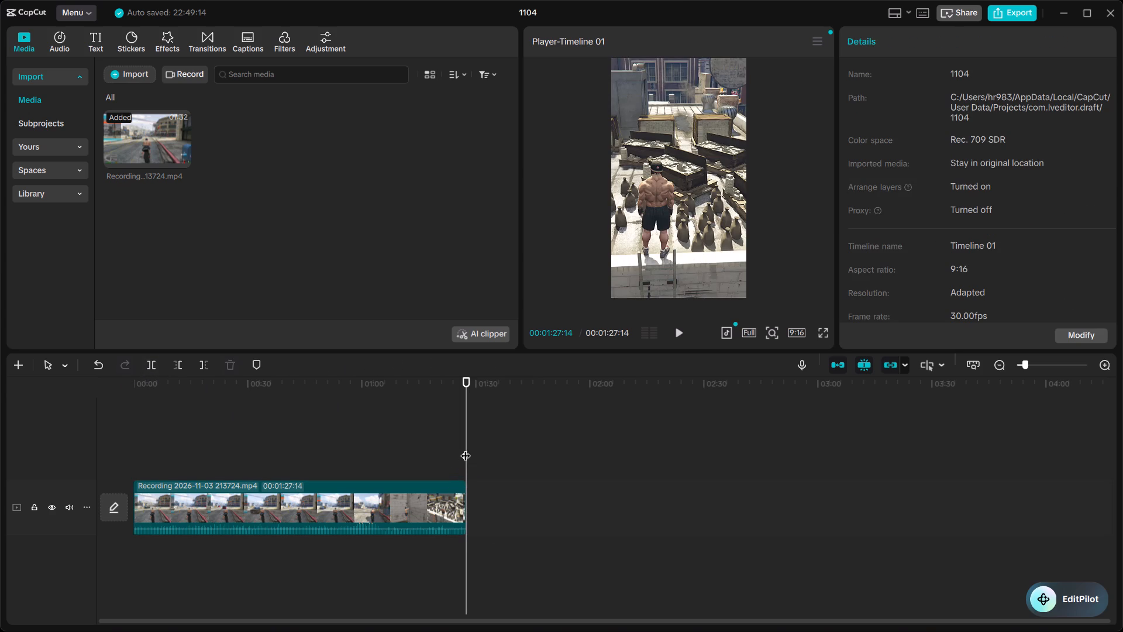
Split the clip at 00:00:56:11, shortly before the motorcycle hits the pedestrians, and delete the segment before the cut.
{"action": "left_click_drag", "start_coordinate": [466, 448], "coordinate": [278, 459]}
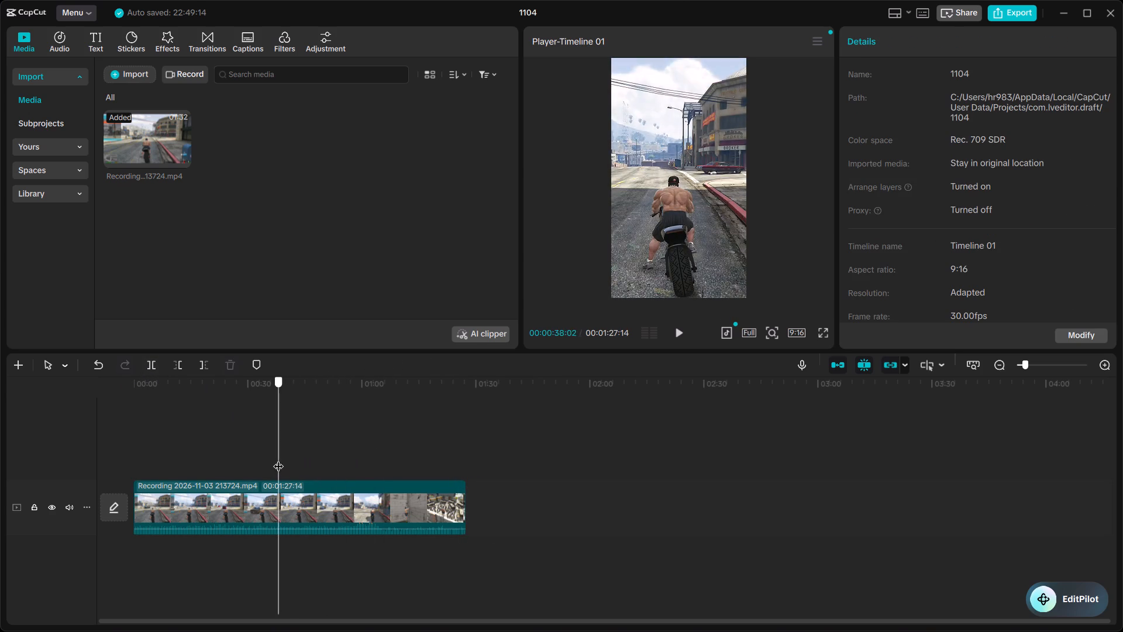
{"action": "left_click_drag", "start_coordinate": [278, 459], "coordinate": [358, 461]}
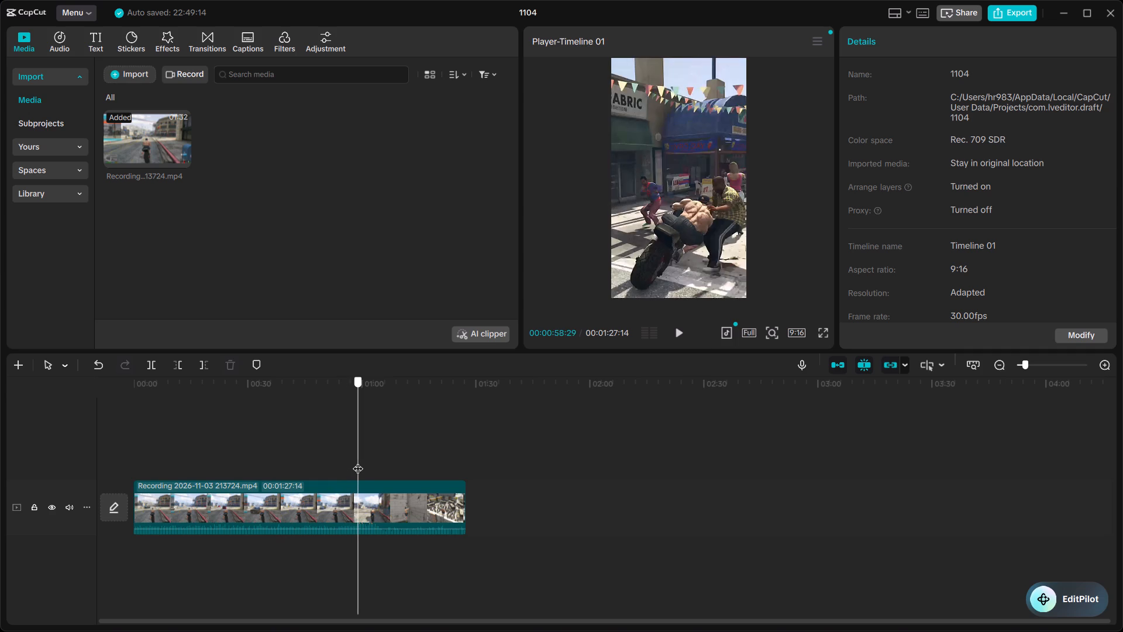
{"action": "left_click_drag", "start_coordinate": [358, 461], "coordinate": [348, 461]}
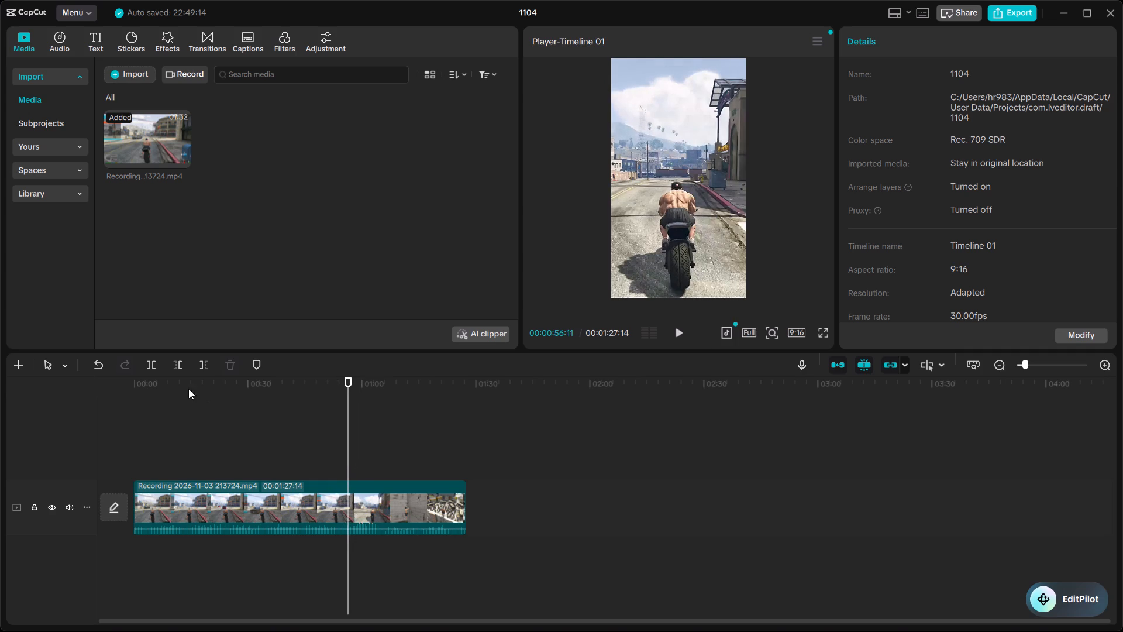
{"action": "left_click", "coordinate": [145, 365]}
{"action": "left_click", "coordinate": [230, 507]}
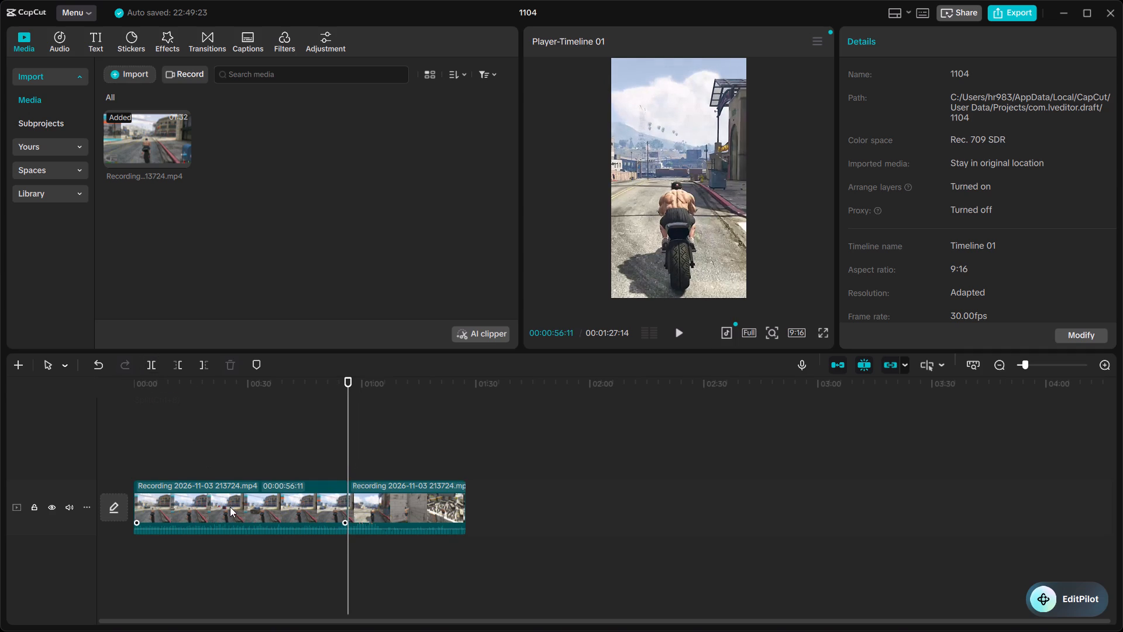
{"action": "key", "text": "Delete"}
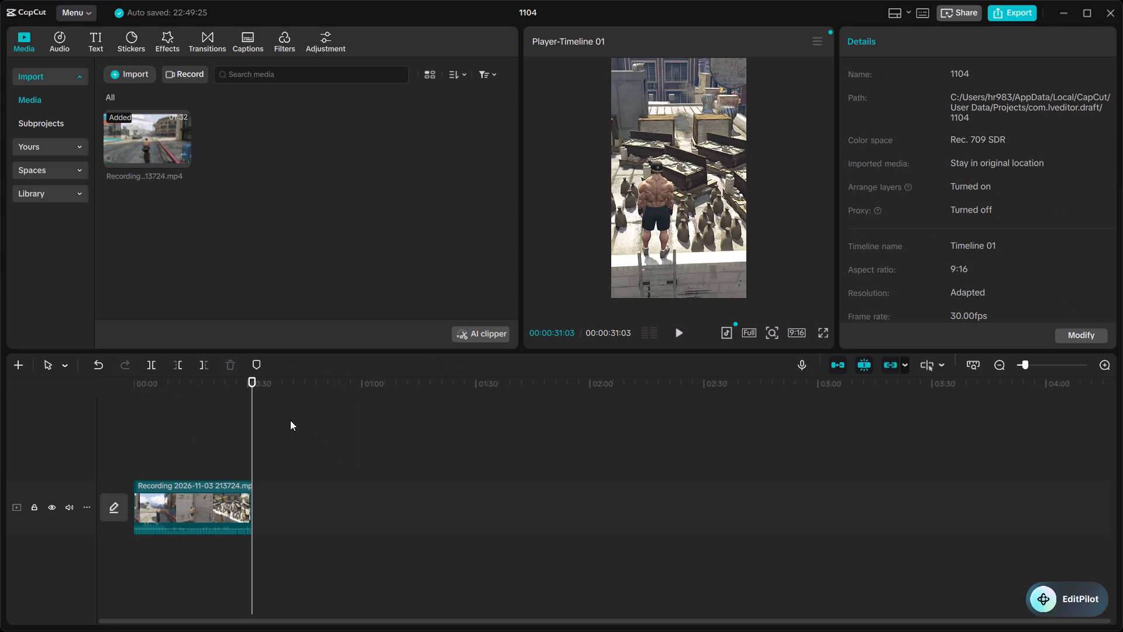
Preview the trimmed clip briefly from its start and set its playback speed to 2.00x.
{"action": "left_click_drag", "start_coordinate": [247, 432], "coordinate": [240, 441]}
{"action": "left_click_drag", "start_coordinate": [255, 435], "coordinate": [136, 441]}
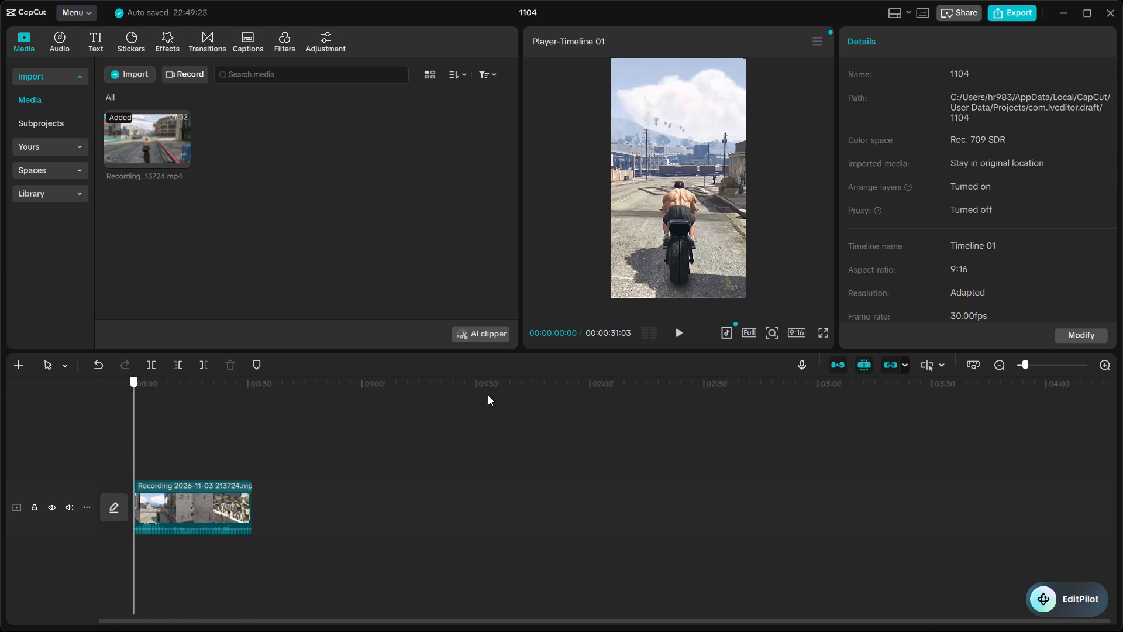
{"action": "left_click", "coordinate": [677, 334]}
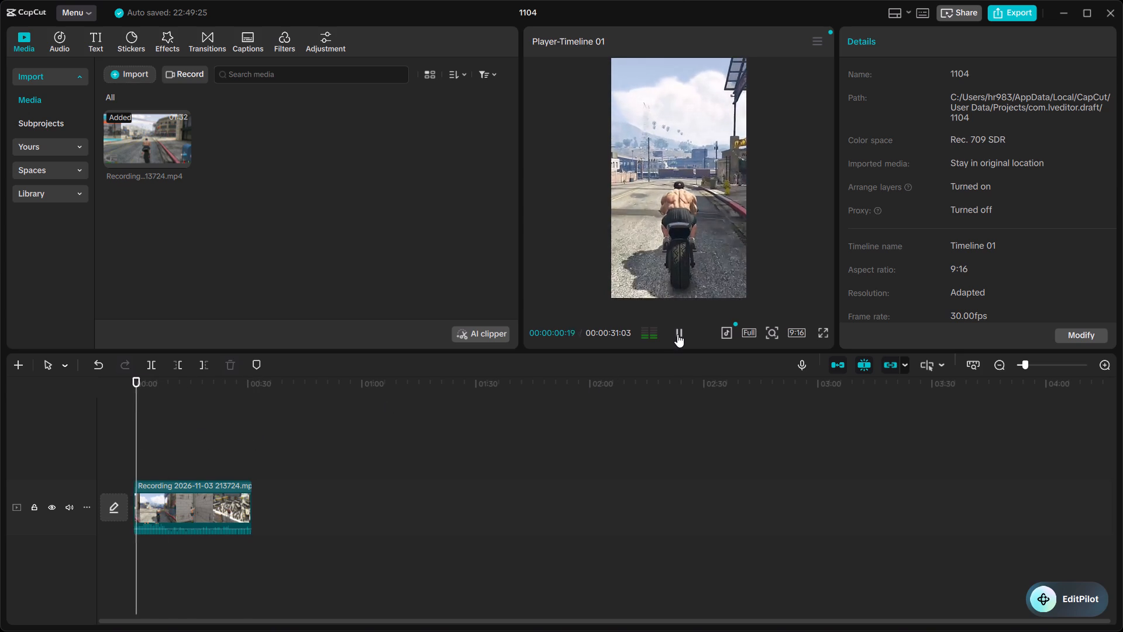
{"action": "left_click", "coordinate": [677, 334]}
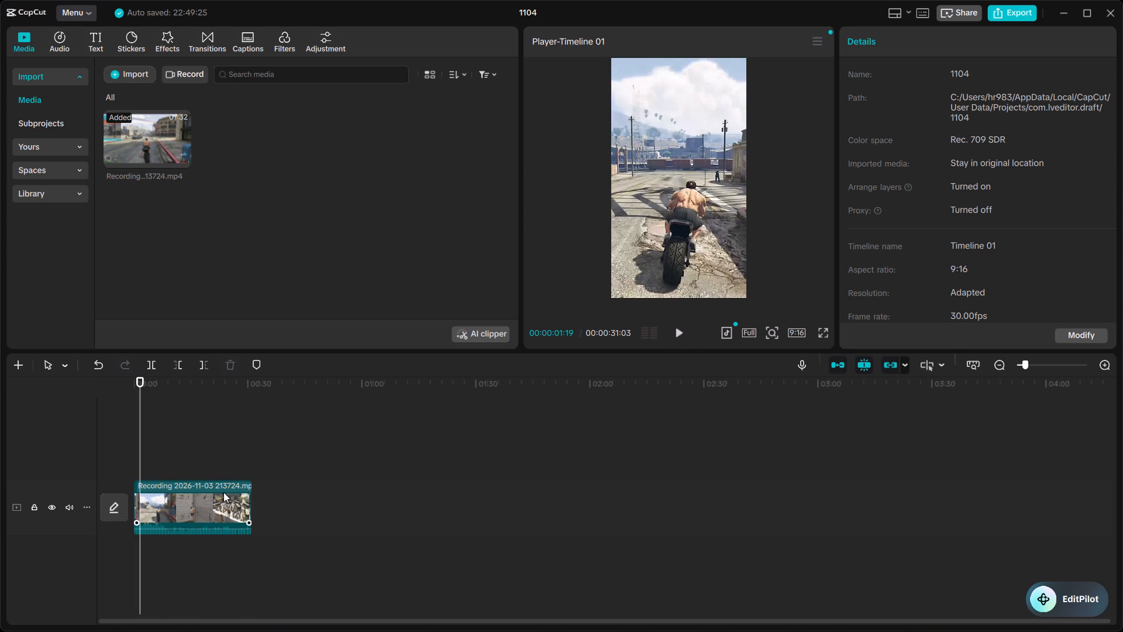
{"action": "left_click", "coordinate": [223, 492]}
{"action": "left_click", "coordinate": [948, 43]}
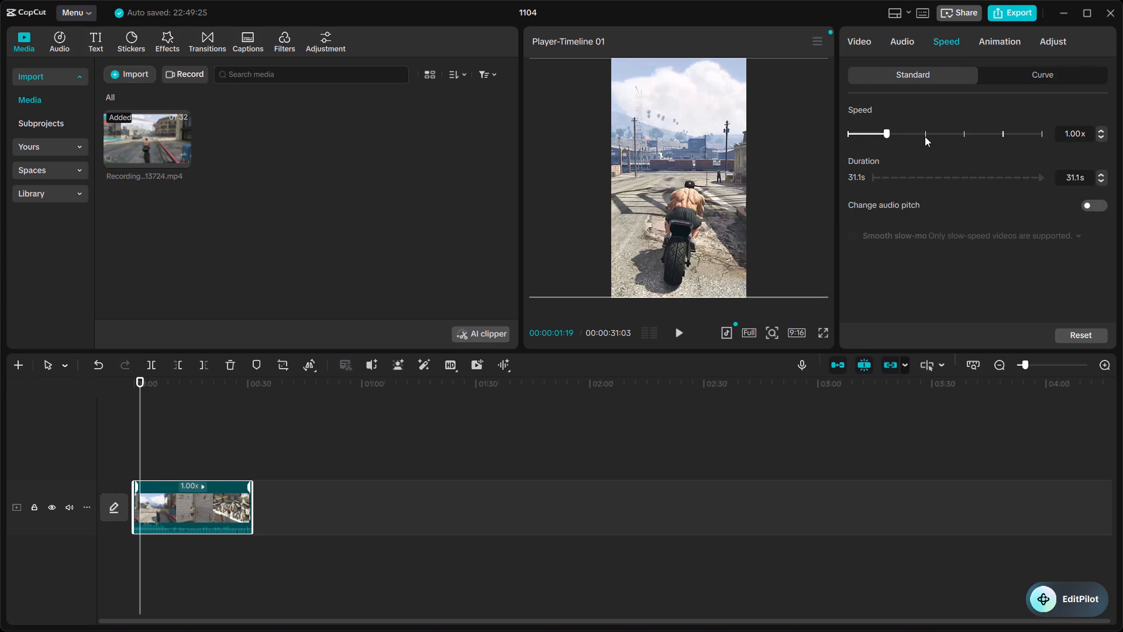
{"action": "left_click", "coordinate": [925, 136]}
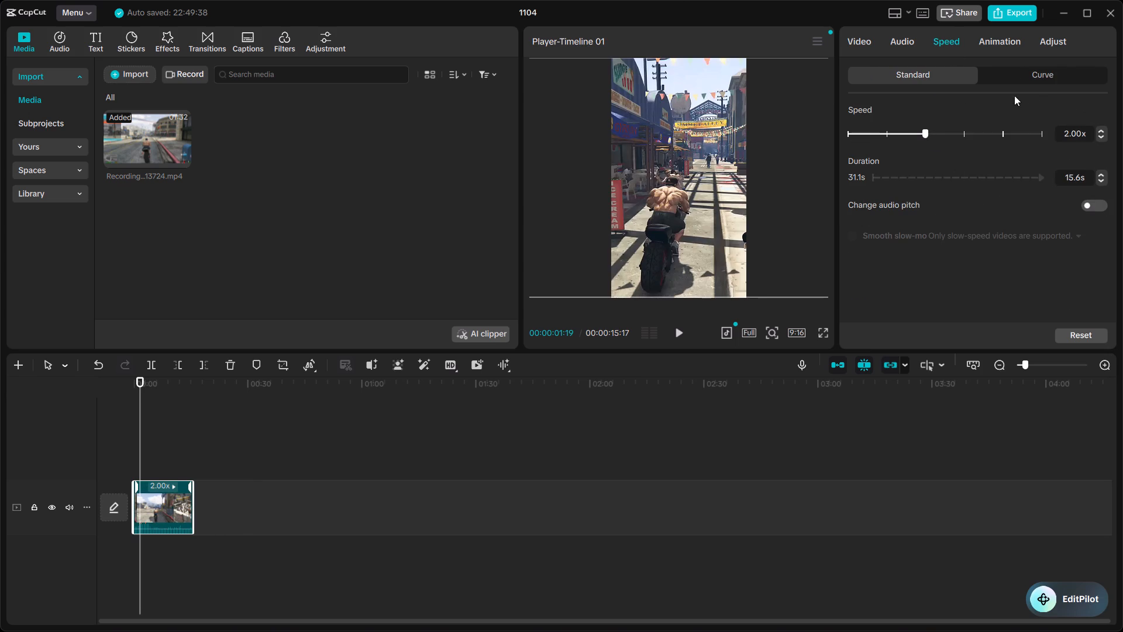
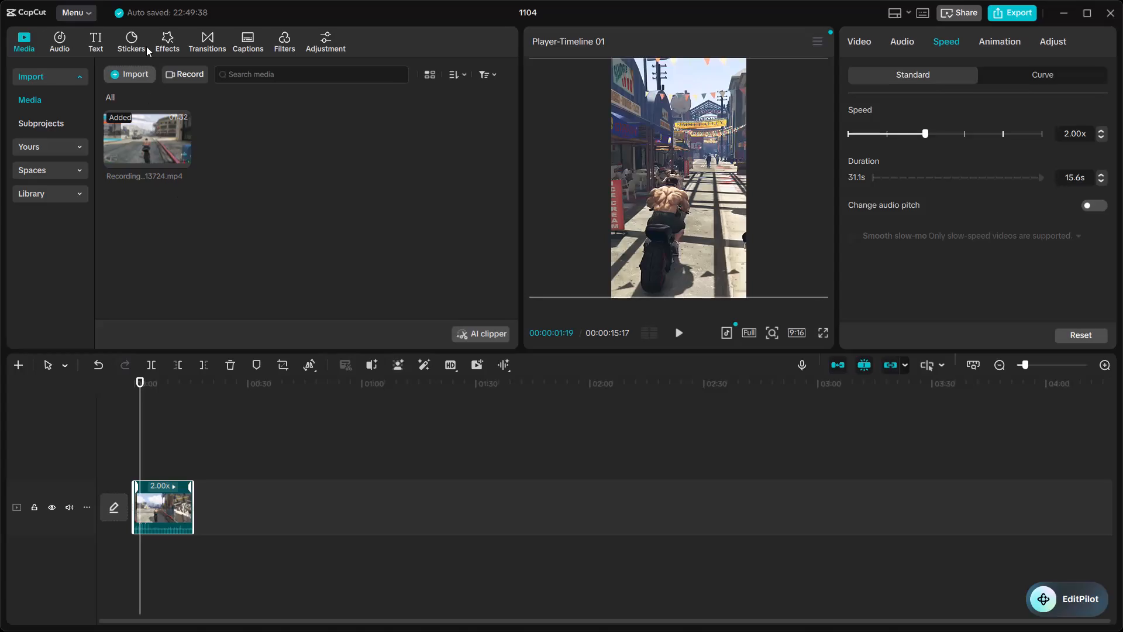
Import the video "WhatsApp Video 2026-11-04 at 10.51.52 PM.mp4" from the Desktop folder into the project media.
{"action": "left_click", "coordinate": [114, 72]}
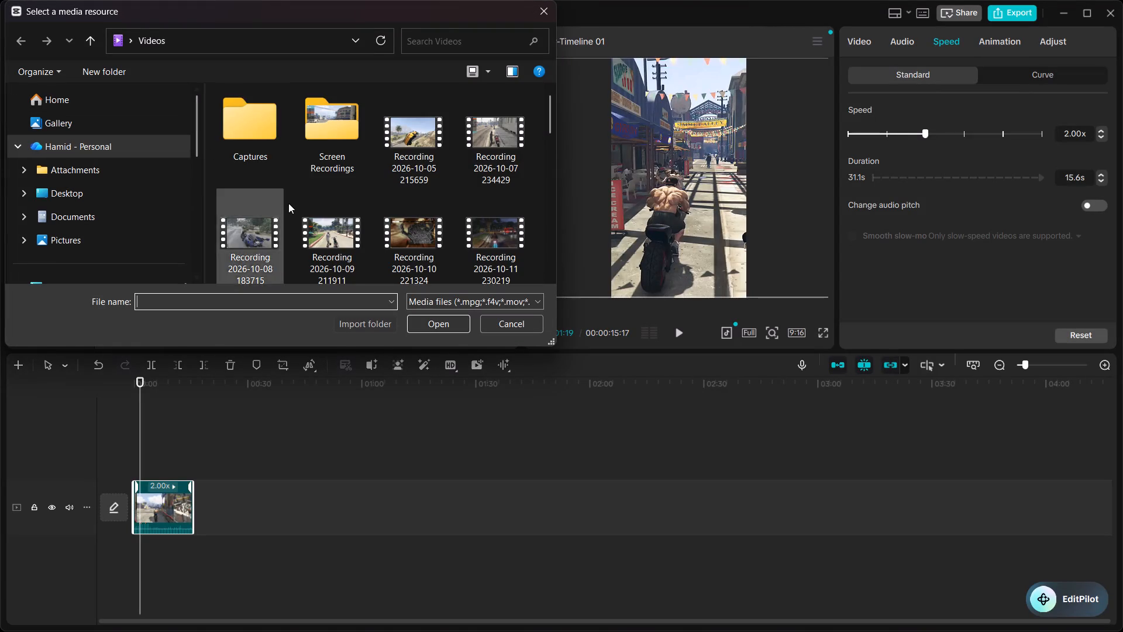
{"action": "left_click", "coordinate": [66, 187]}
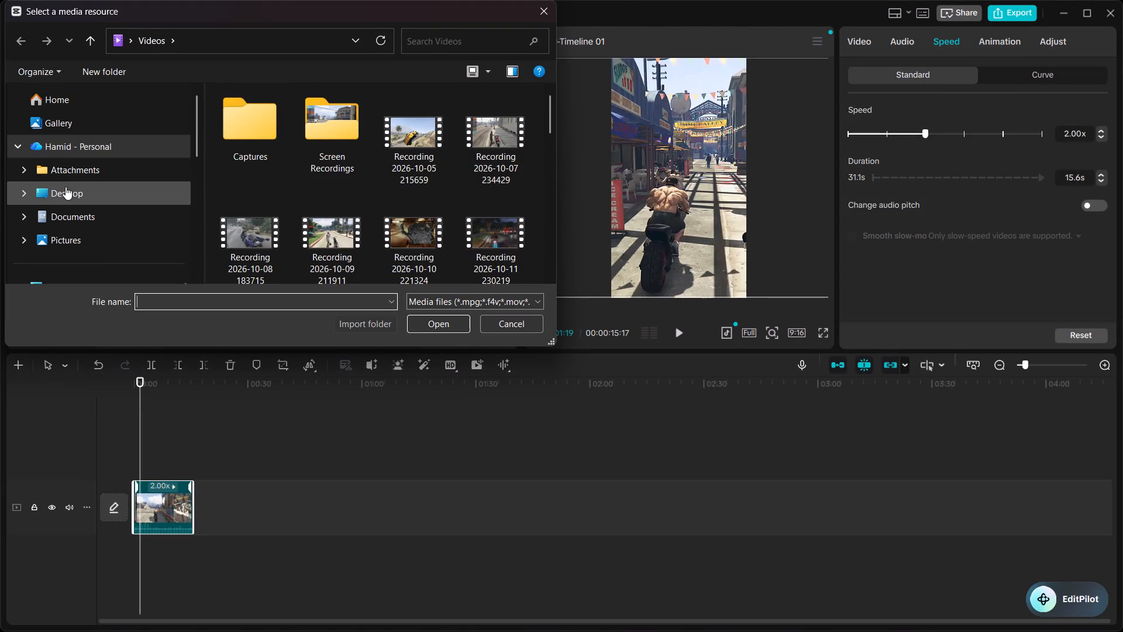
{"action": "scroll", "coordinate": [267, 195], "scroll_direction": "down", "scroll_amount": 18}
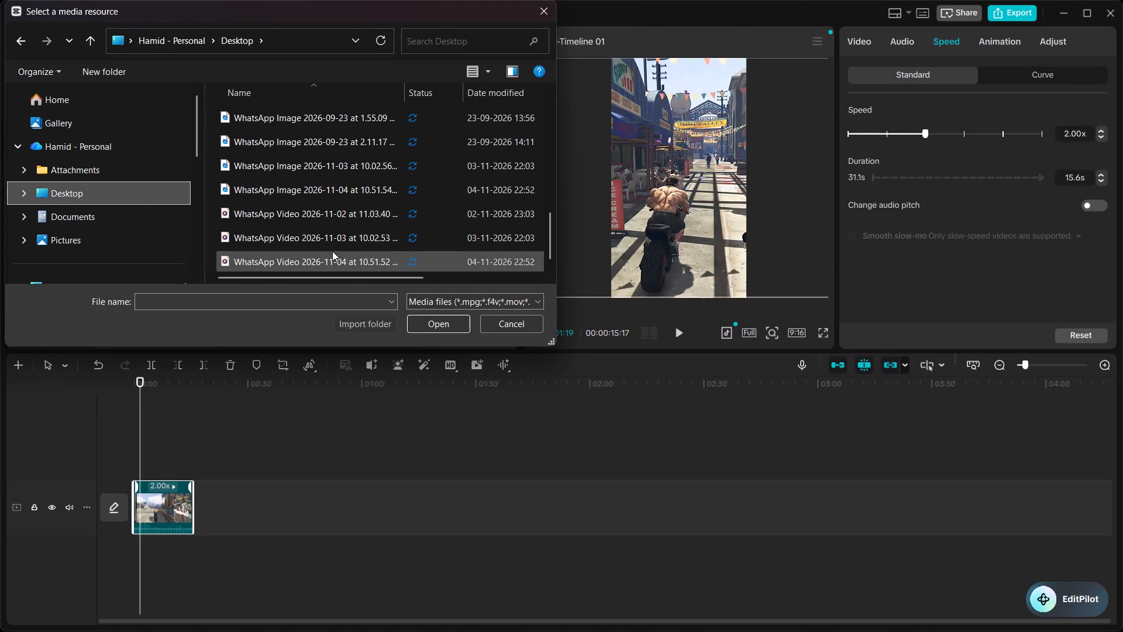
{"action": "left_click", "coordinate": [335, 251]}
{"action": "left_click", "coordinate": [449, 329]}
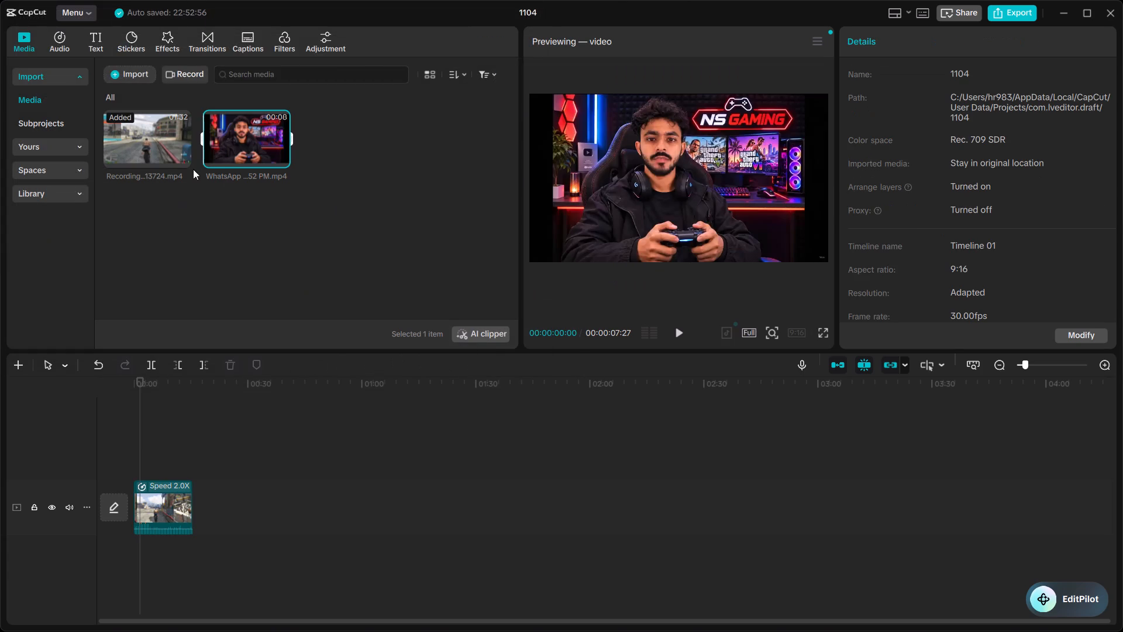
Place the imported gamer clip on a track above the gameplay clip, starting at 00:00, and briefly preview the opening.
{"action": "left_click_drag", "start_coordinate": [215, 150], "coordinate": [144, 478]}
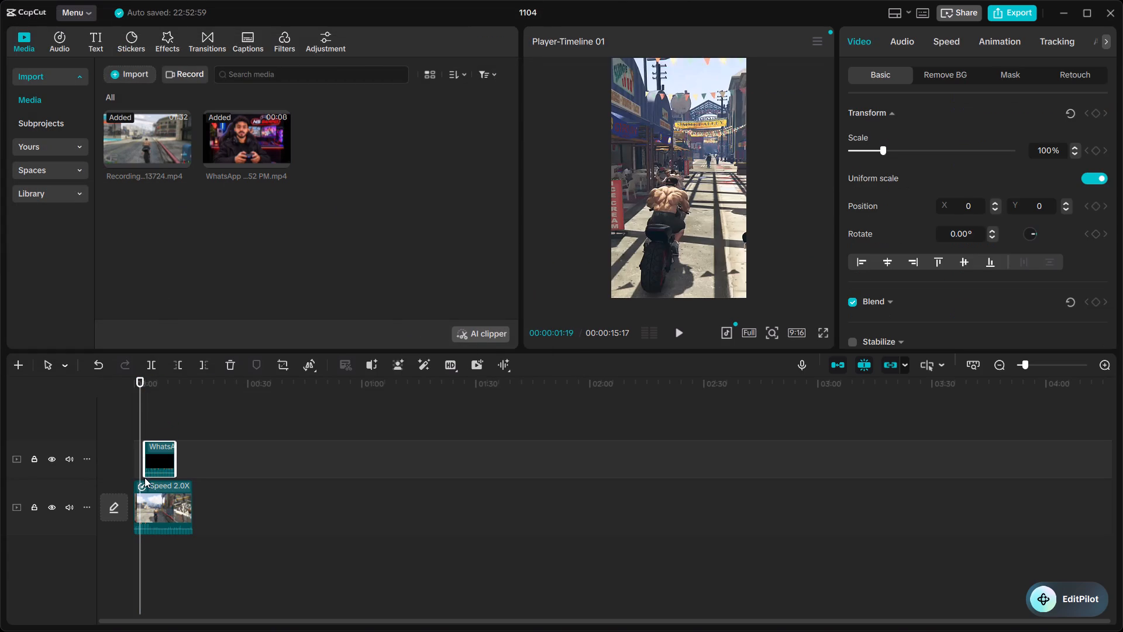
{"action": "scroll", "coordinate": [313, 564], "scroll_direction": "up", "scroll_amount": 5, "text": "ctrl"}
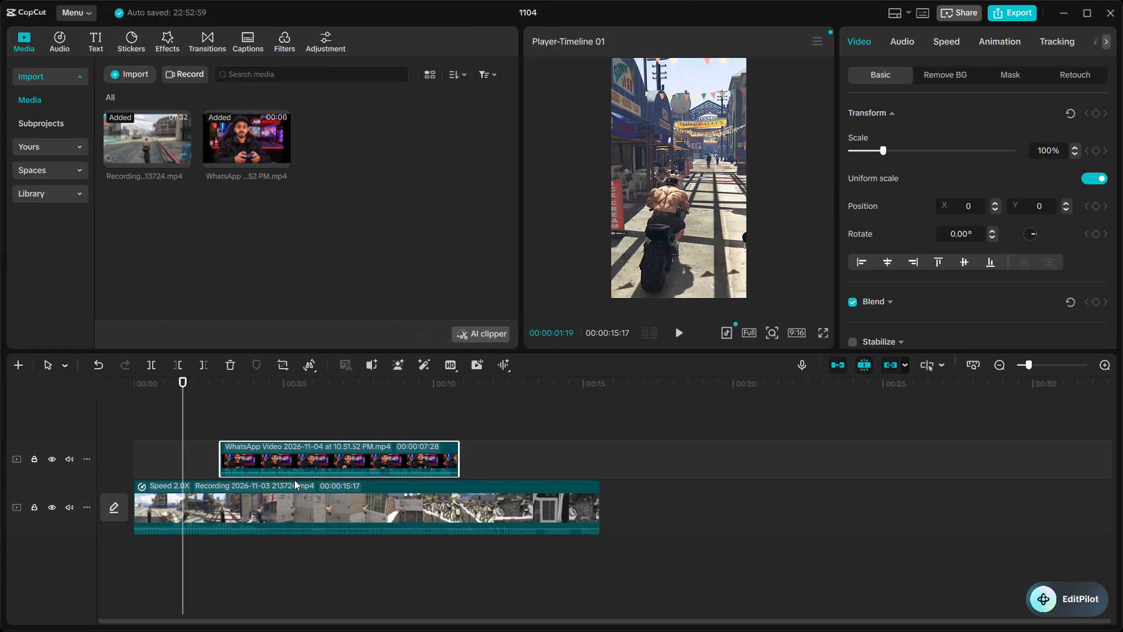
{"action": "left_click_drag", "start_coordinate": [268, 461], "coordinate": [178, 461]}
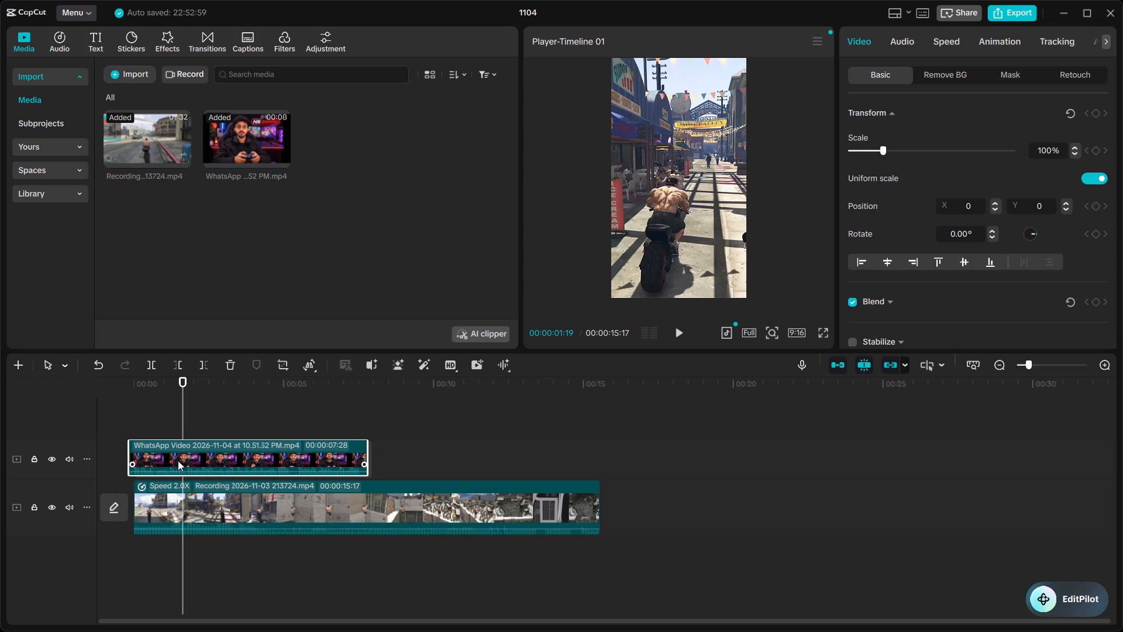
{"action": "left_click_drag", "start_coordinate": [178, 461], "coordinate": [182, 461]}
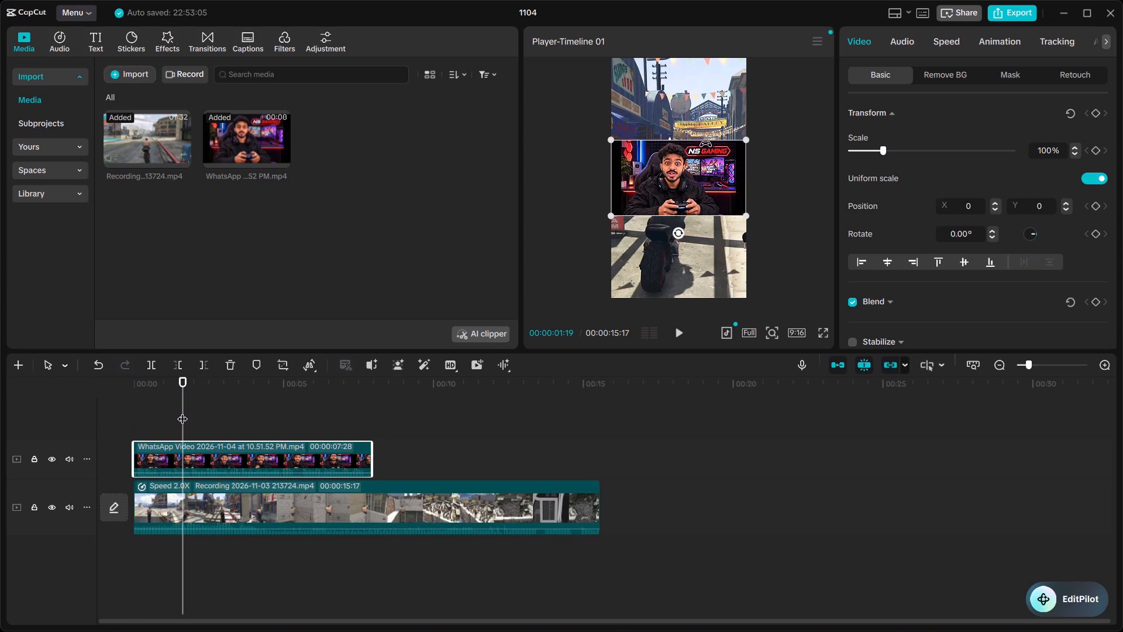
{"action": "left_click_drag", "start_coordinate": [182, 411], "coordinate": [106, 426]}
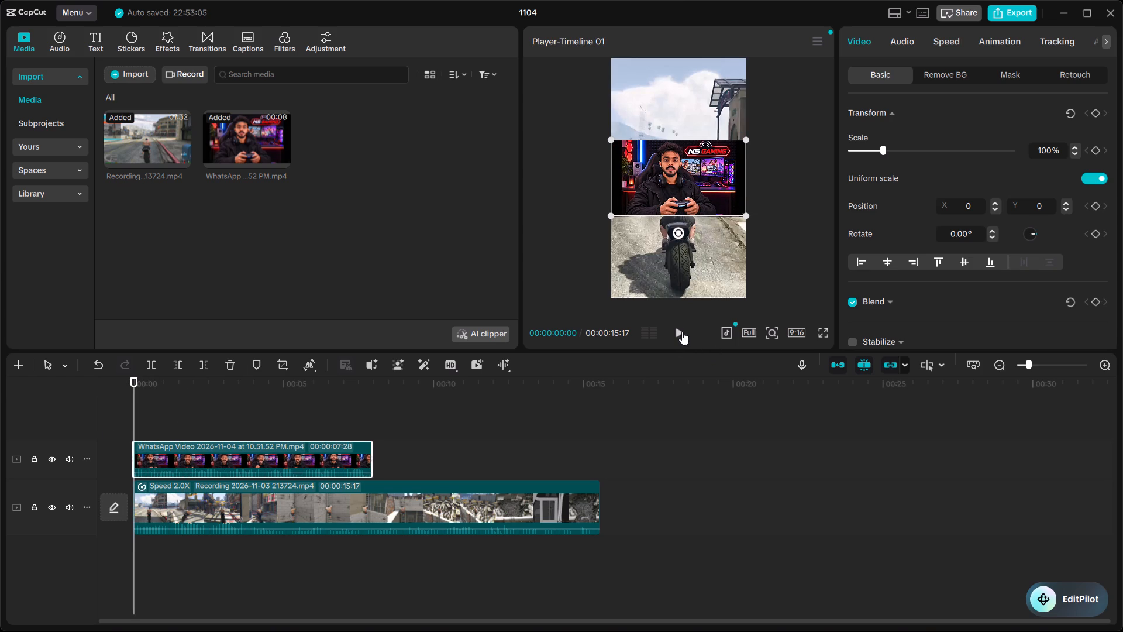
{"action": "left_click", "coordinate": [679, 332]}
{"action": "left_click", "coordinate": [679, 332]}
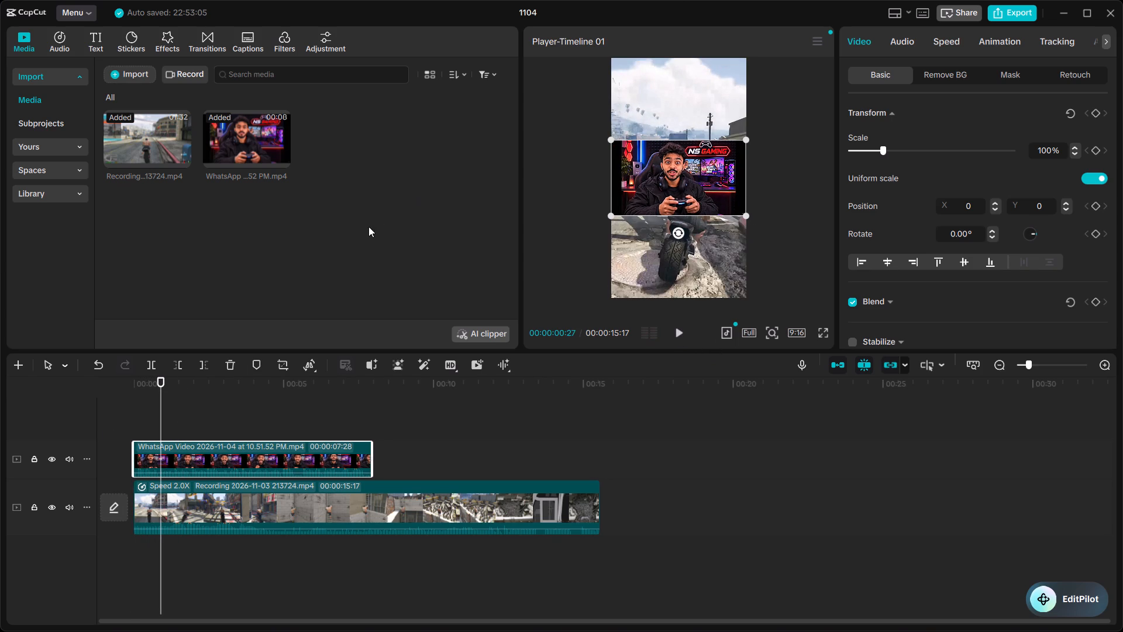
Crop the gamer clip with a free ratio to remove the black bars on both sides of its picture.
{"action": "left_click", "coordinate": [281, 363]}
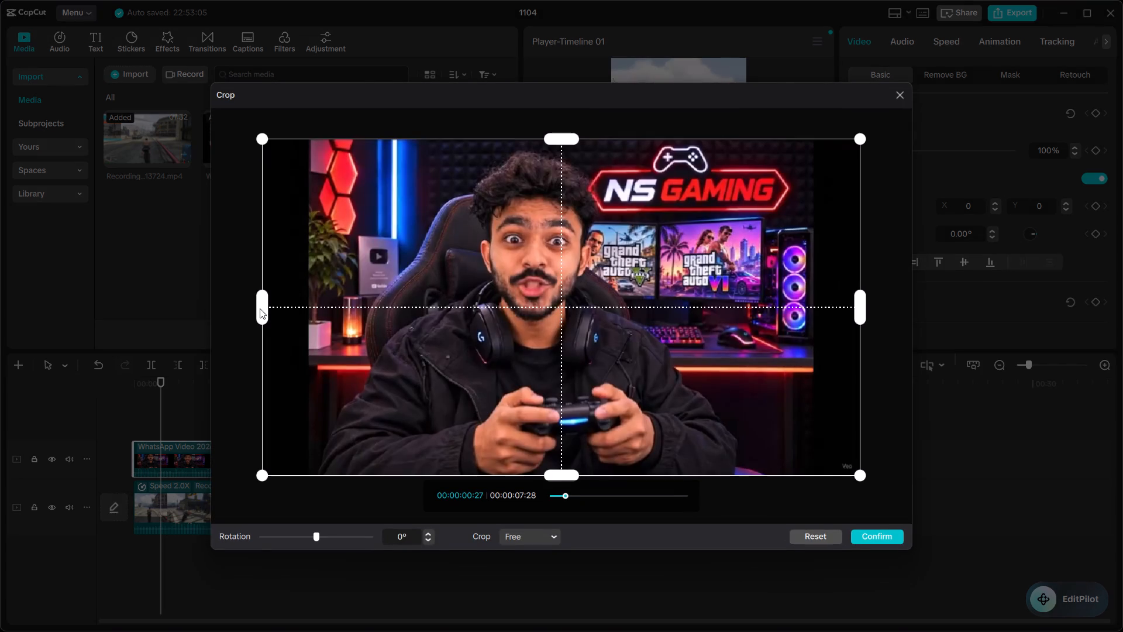
{"action": "left_click_drag", "start_coordinate": [260, 308], "coordinate": [309, 317]}
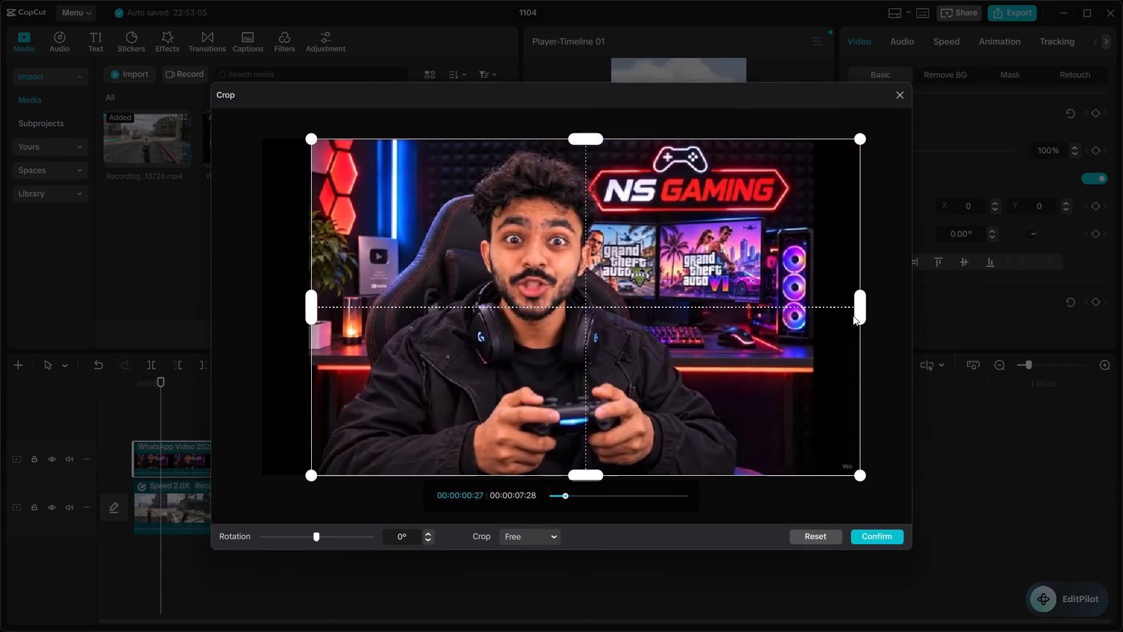
{"action": "left_click_drag", "start_coordinate": [860, 307], "coordinate": [819, 313]}
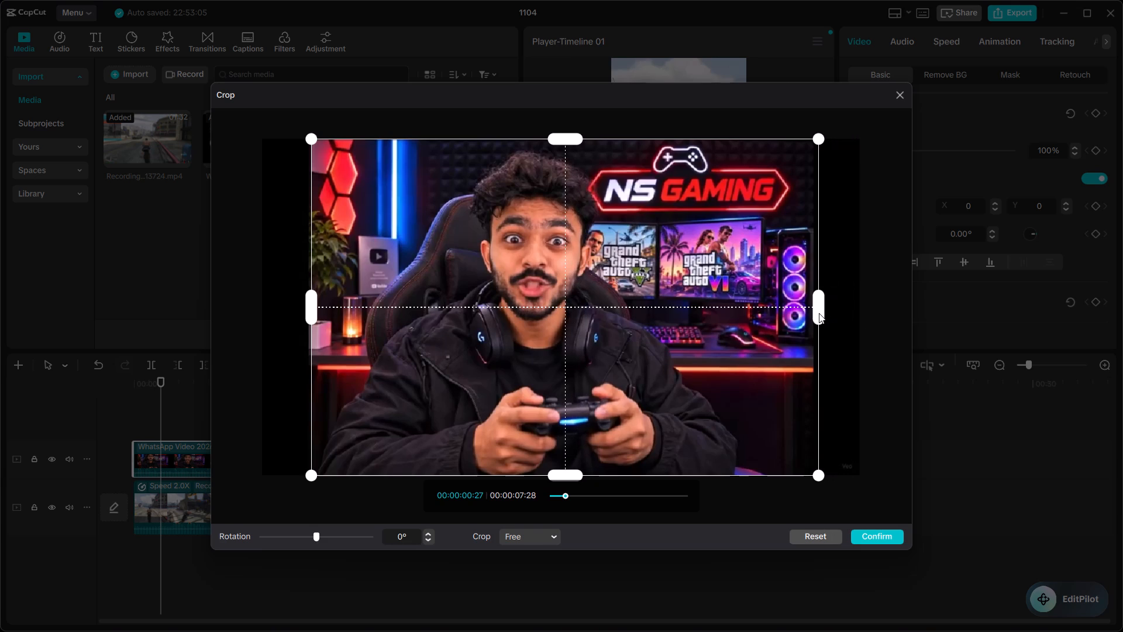
{"action": "left_click_drag", "start_coordinate": [819, 313], "coordinate": [818, 313]}
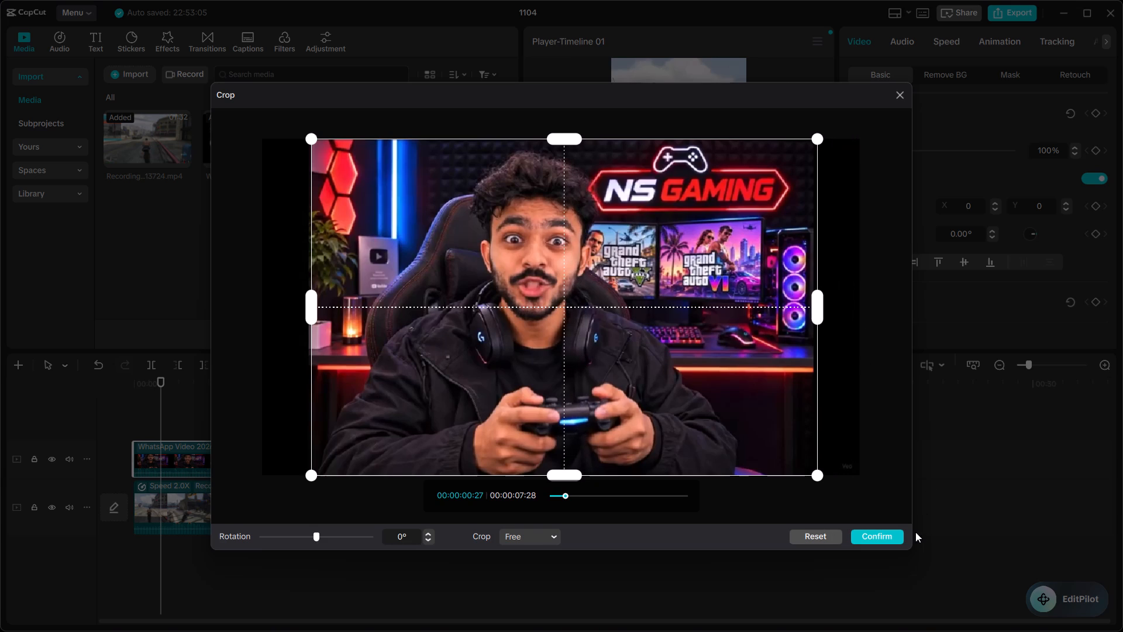
{"action": "left_click", "coordinate": [881, 534]}
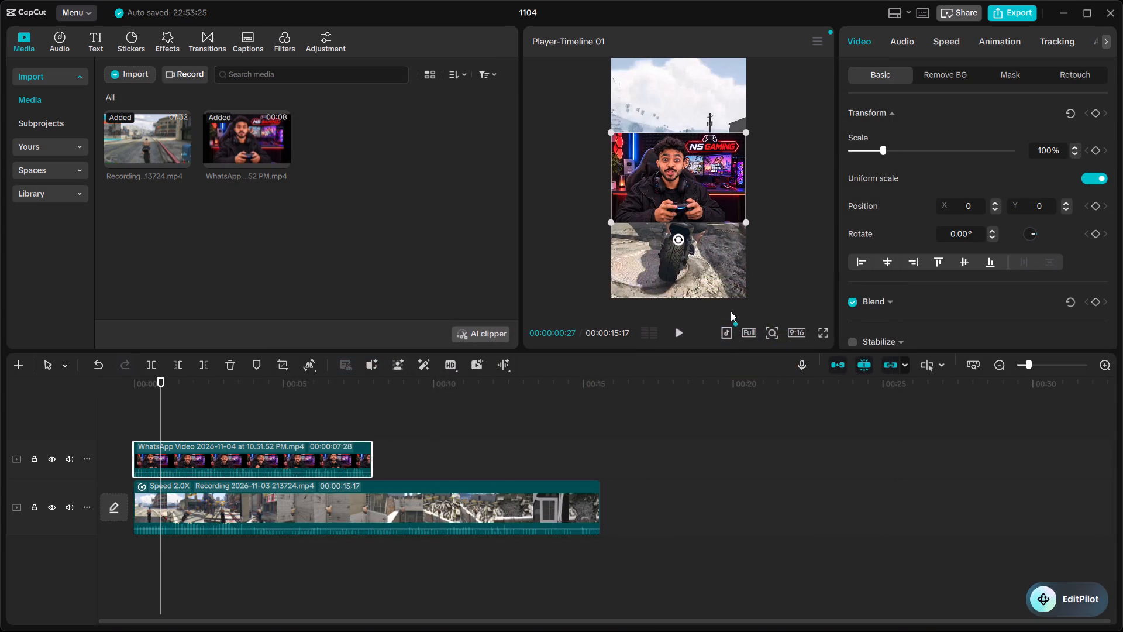
Move the facecam overlay to the top of the vertical frame, at position X 0, Y 1200.
{"action": "left_click_drag", "start_coordinate": [709, 194], "coordinate": [700, 149]}
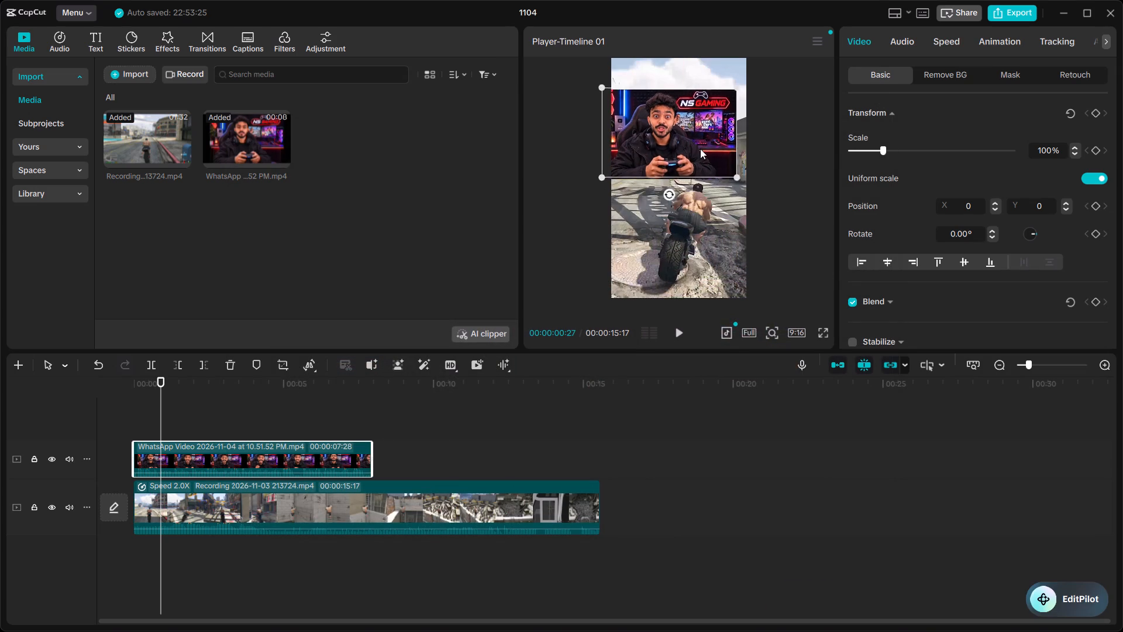
{"action": "left_click_drag", "start_coordinate": [700, 149], "coordinate": [708, 120]}
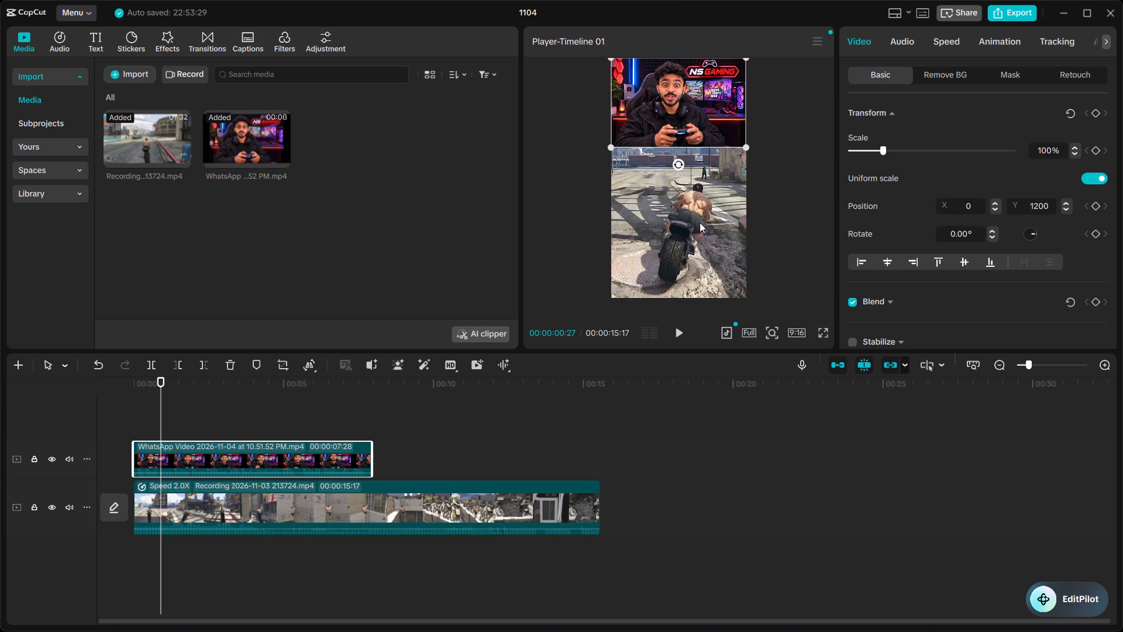
Shrink the gameplay clip to 182% and shift it below the facecam, at about X -88, Y -813.
{"action": "left_click", "coordinate": [700, 222]}
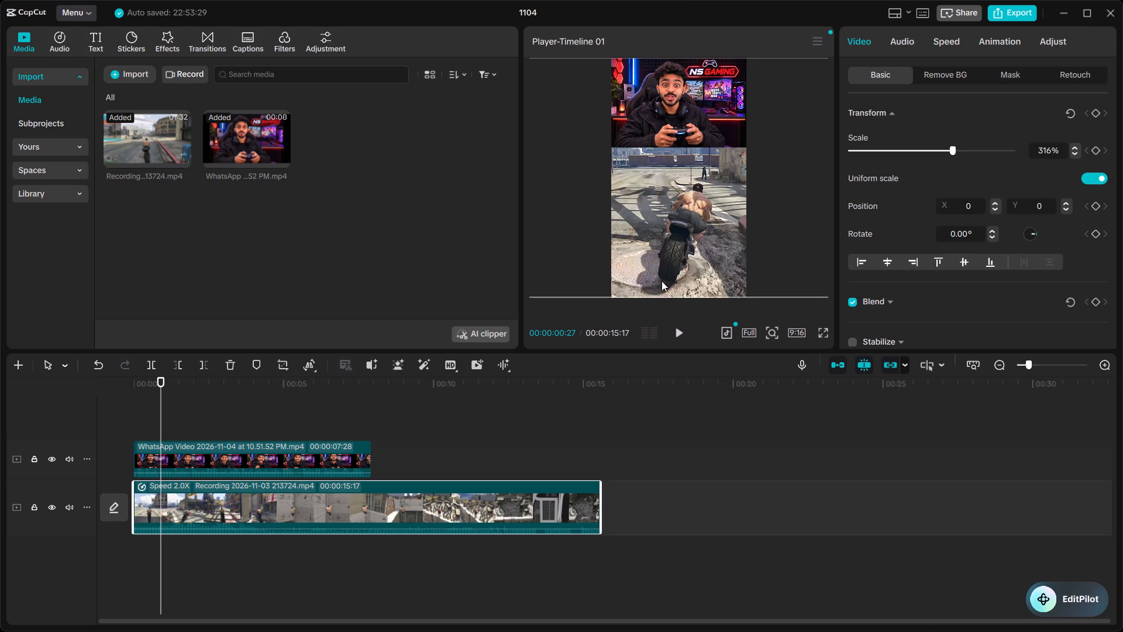
{"action": "left_click_drag", "start_coordinate": [657, 243], "coordinate": [670, 287]}
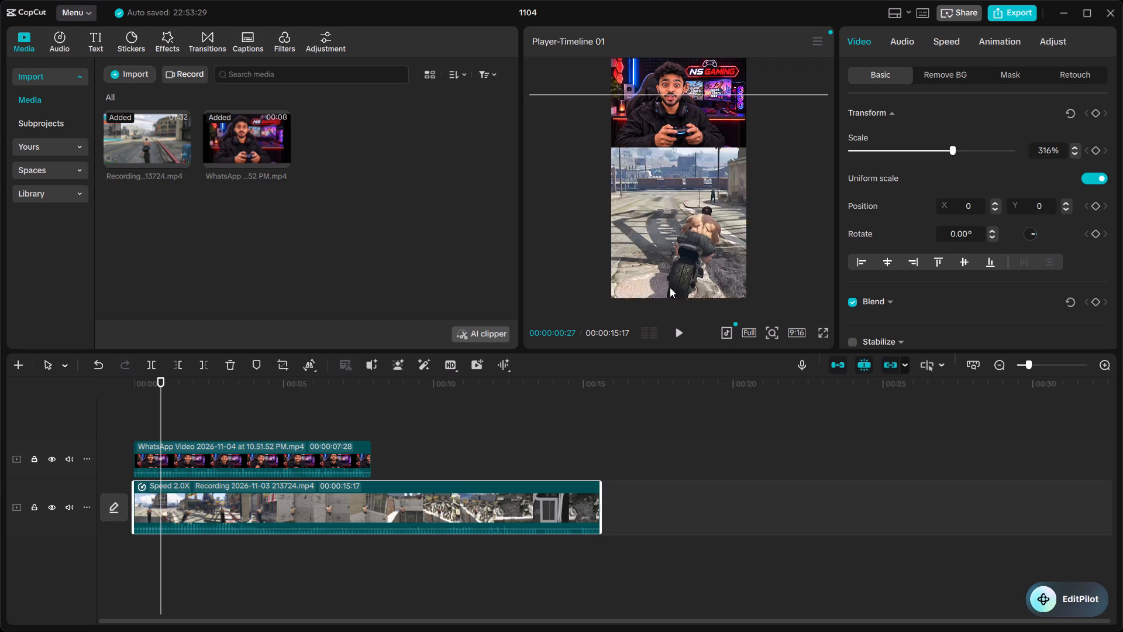
{"action": "left_click_drag", "start_coordinate": [670, 287], "coordinate": [654, 293]}
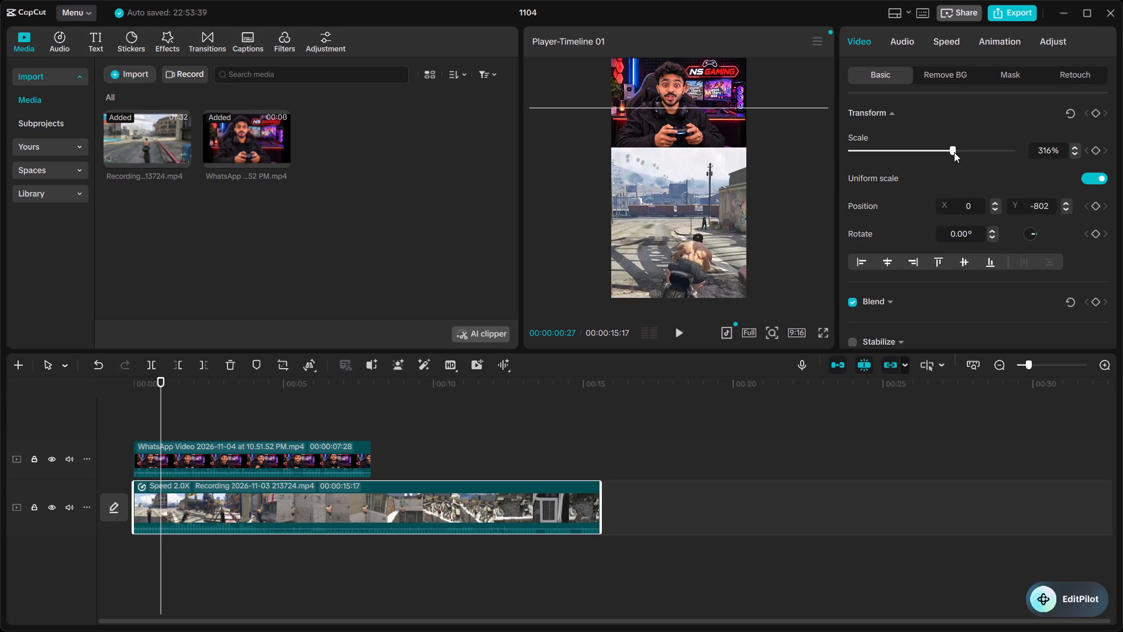
{"action": "left_click_drag", "start_coordinate": [954, 152], "coordinate": [923, 162]}
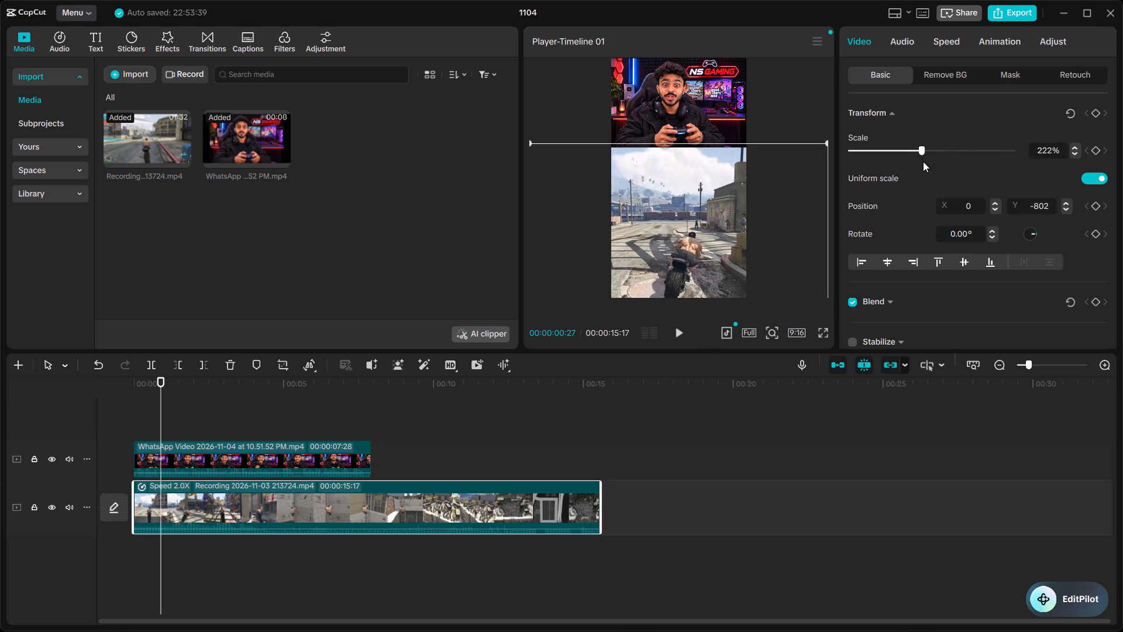
{"action": "left_click_drag", "start_coordinate": [923, 162], "coordinate": [911, 169]}
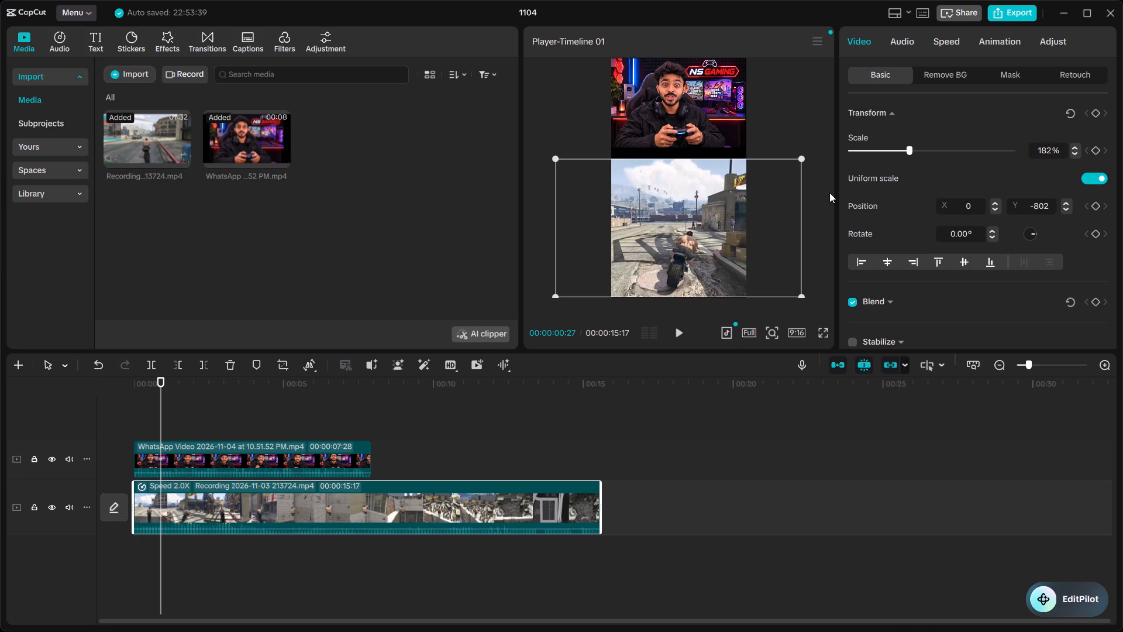
{"action": "left_click_drag", "start_coordinate": [735, 233], "coordinate": [730, 233]}
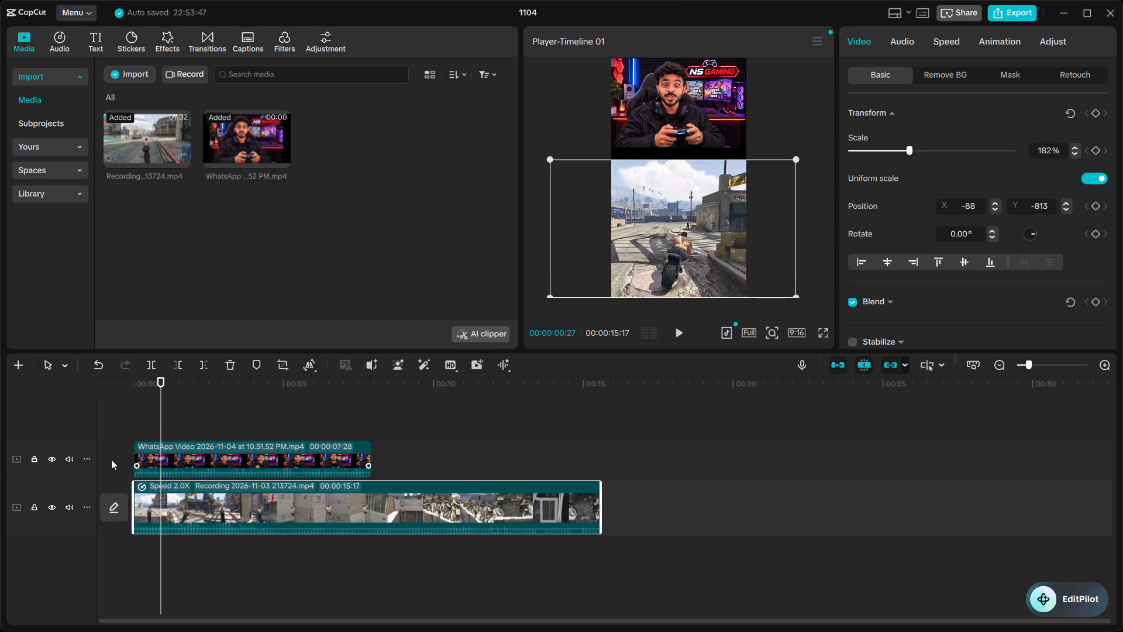
Preview from the start, and refit the gameplay clip beneath the facecam at 209% scale, position X 0, Y -649.
{"action": "left_click_drag", "start_coordinate": [160, 413], "coordinate": [24, 425]}
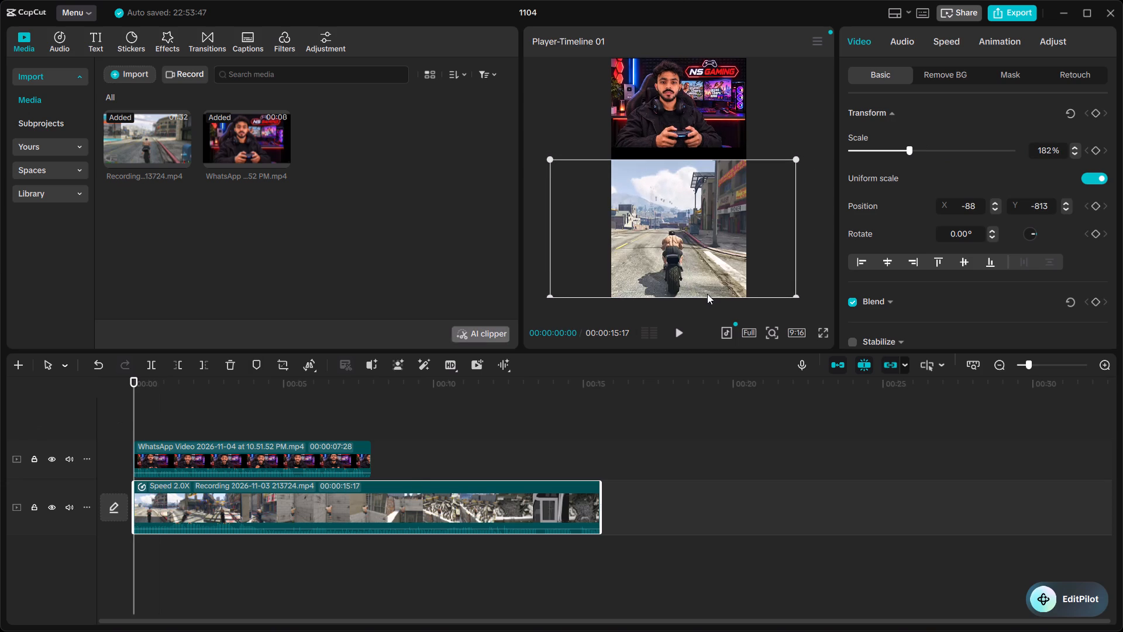
{"action": "left_click", "coordinate": [683, 335]}
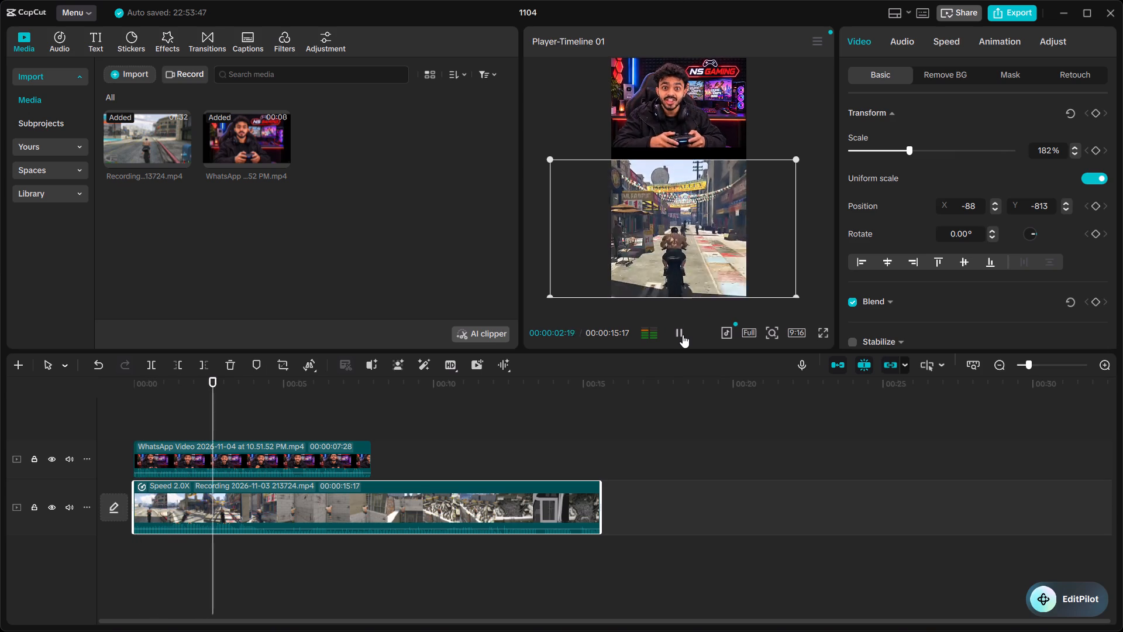
{"action": "left_click", "coordinate": [683, 335]}
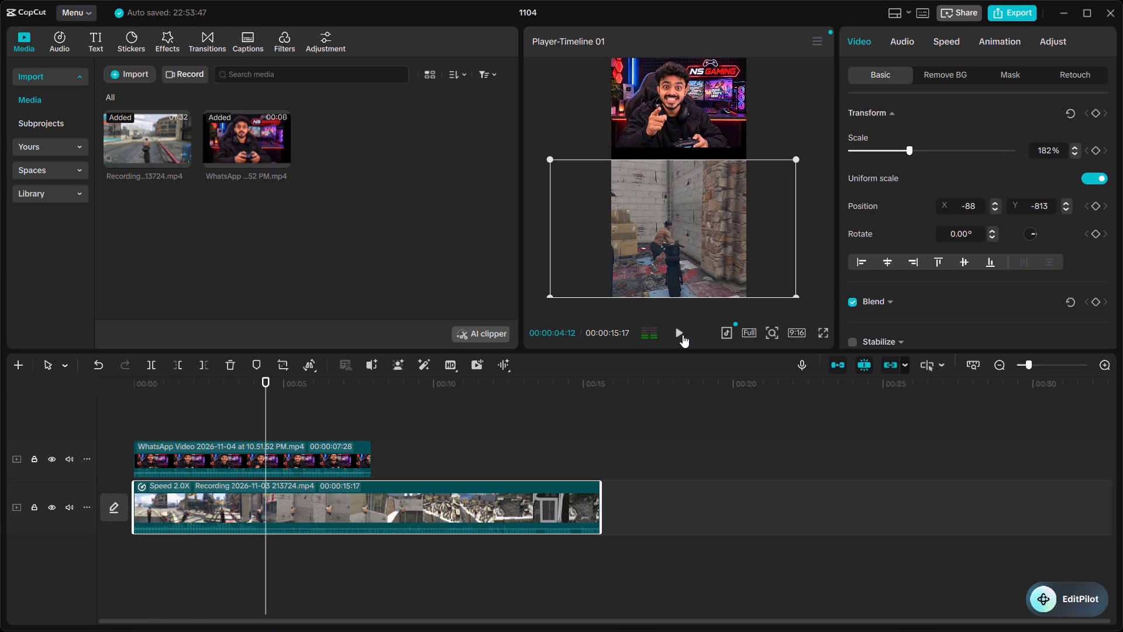
{"action": "left_click_drag", "start_coordinate": [690, 259], "coordinate": [688, 248]}
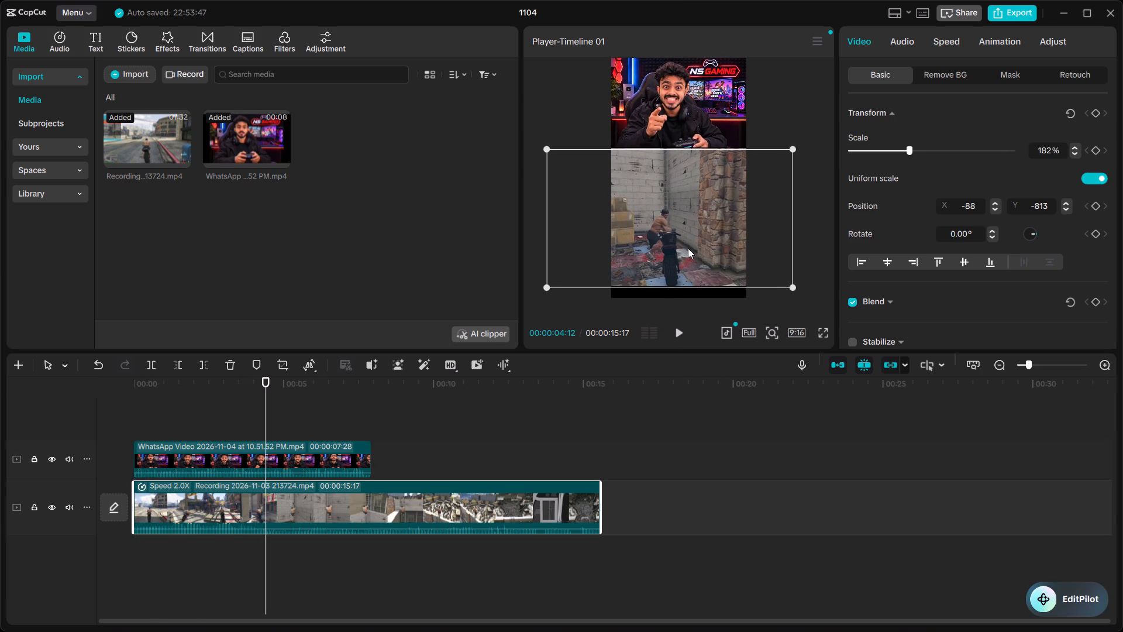
{"action": "left_click_drag", "start_coordinate": [688, 248], "coordinate": [688, 248]}
{"action": "left_click_drag", "start_coordinate": [546, 289], "coordinate": [533, 313]}
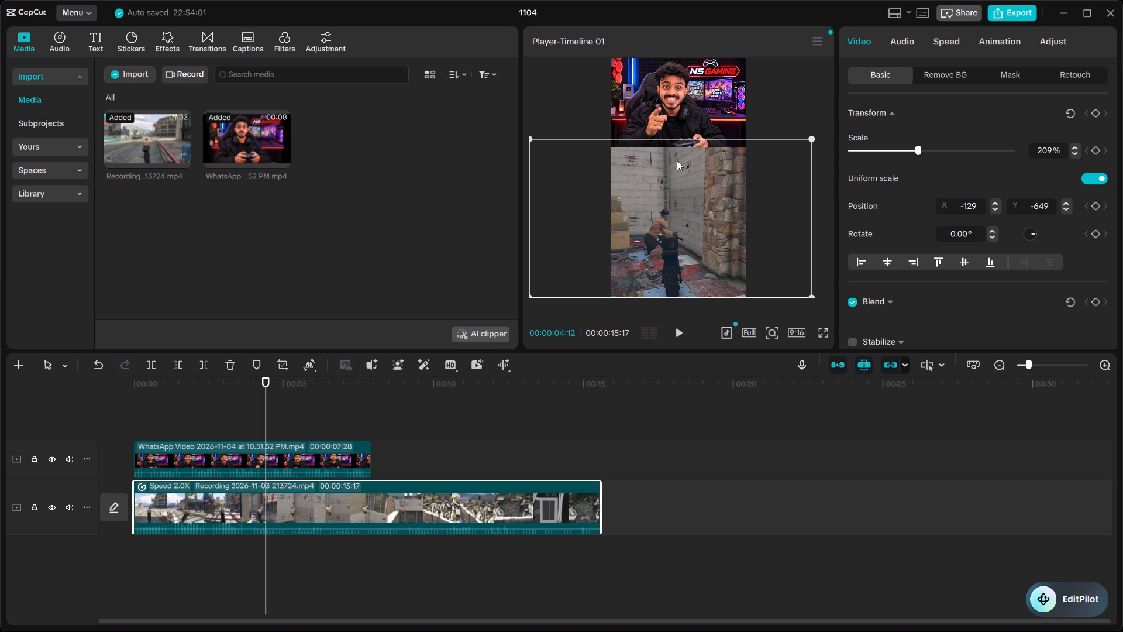
{"action": "left_click_drag", "start_coordinate": [677, 160], "coordinate": [683, 164]}
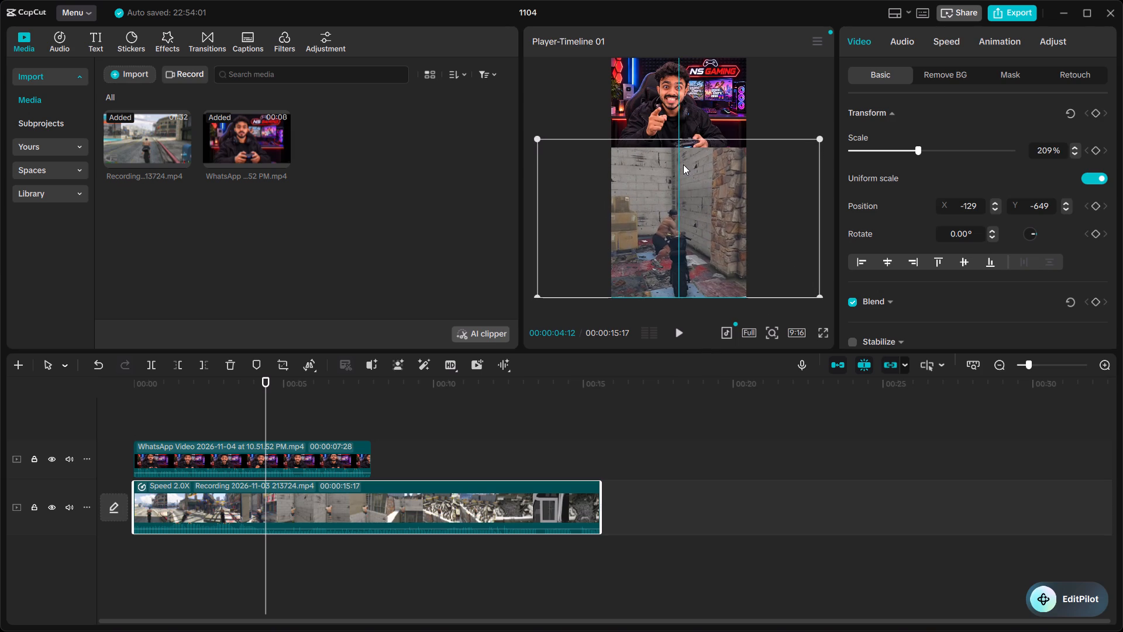
{"action": "left_click_drag", "start_coordinate": [683, 164], "coordinate": [683, 162]}
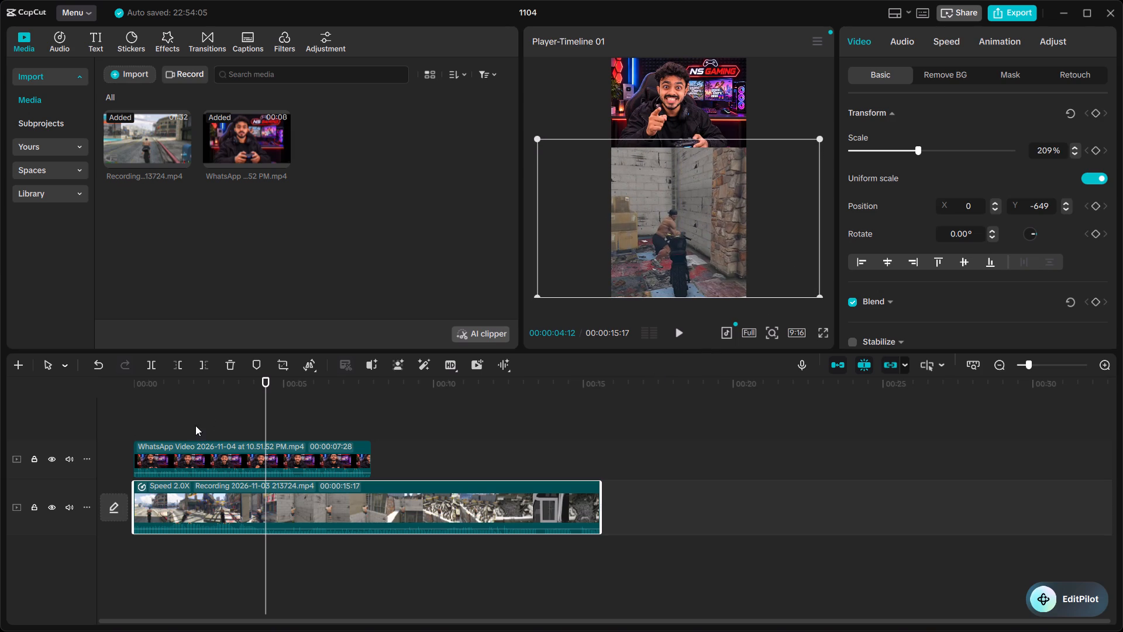
Preview the layout from the start and split the gameplay clip at 00:00:07:23, just before the facecam clip ends.
{"action": "left_click_drag", "start_coordinate": [266, 420], "coordinate": [54, 414]}
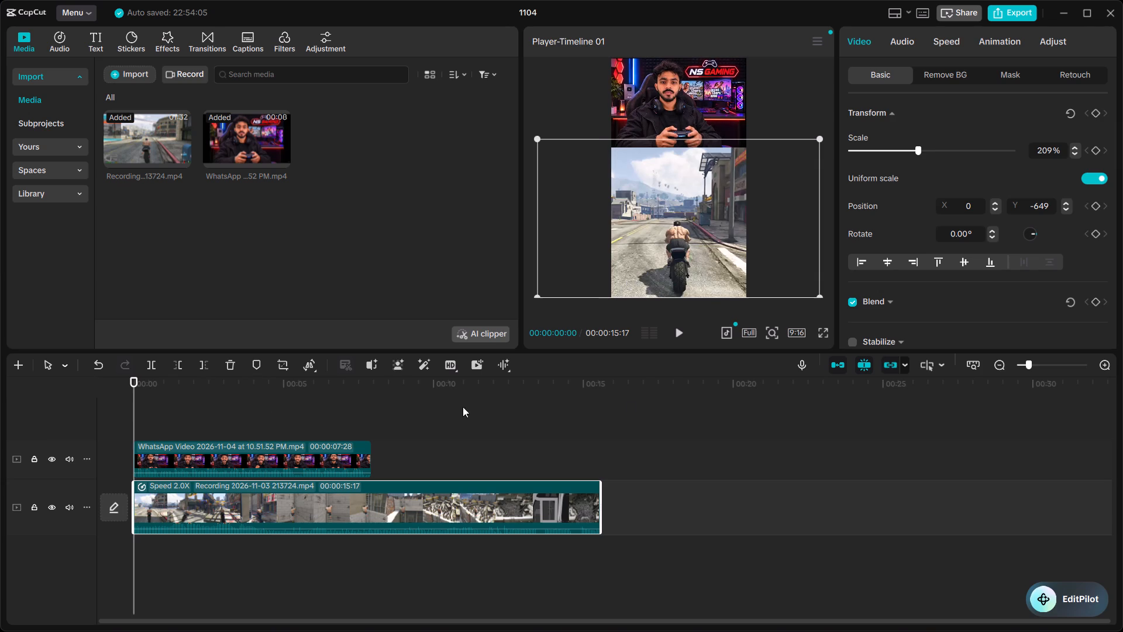
{"action": "left_click", "coordinate": [680, 331]}
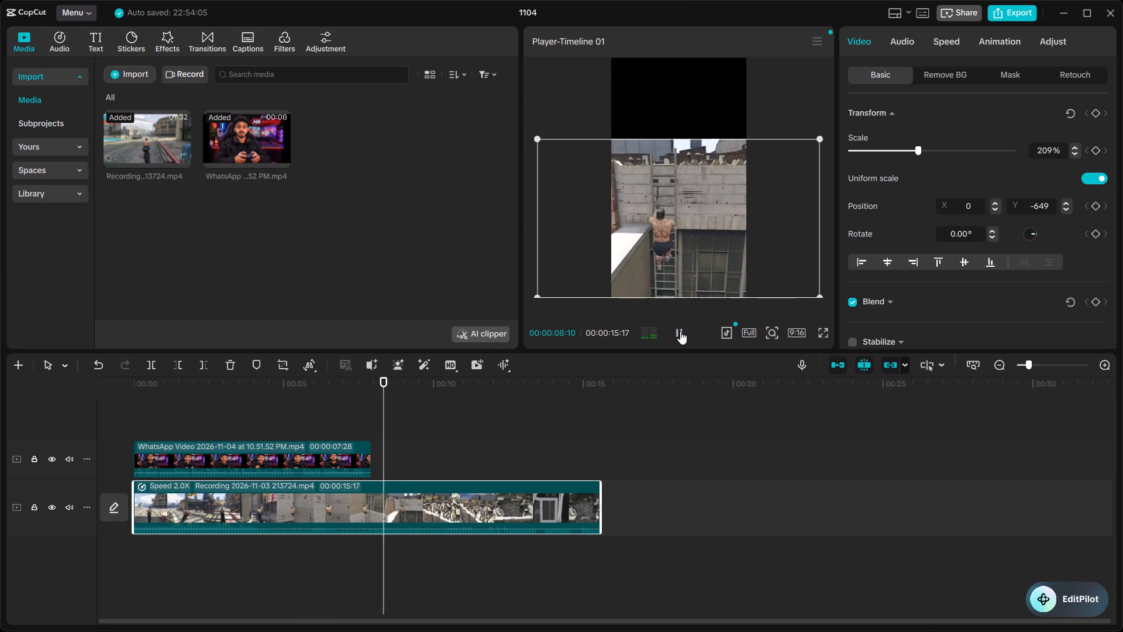
{"action": "left_click", "coordinate": [680, 331]}
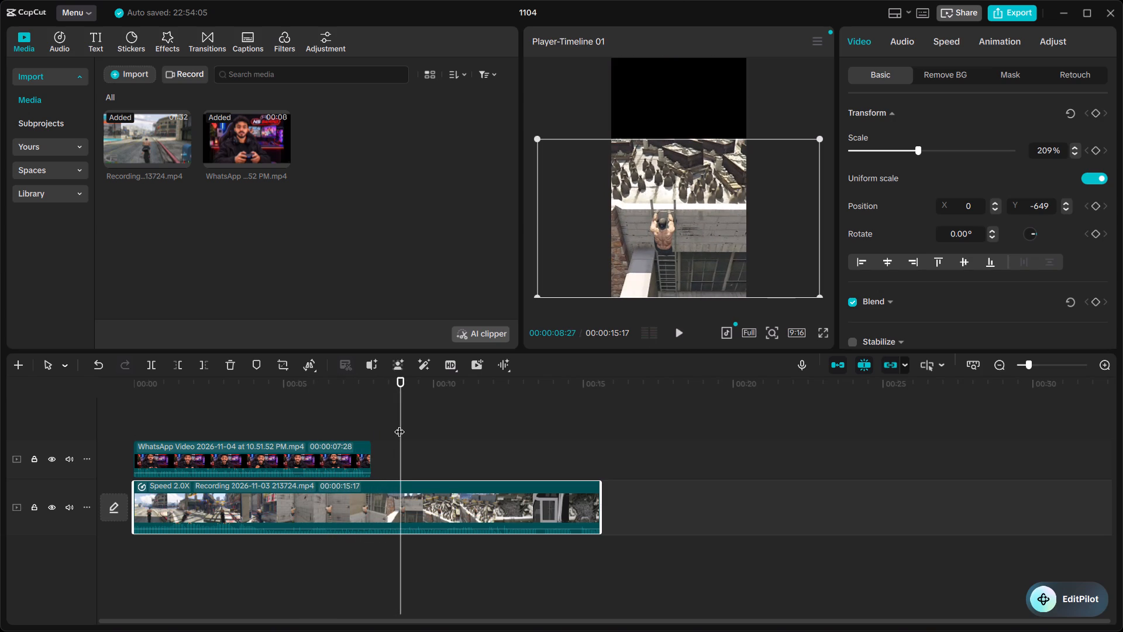
{"action": "left_click_drag", "start_coordinate": [399, 424], "coordinate": [371, 424]}
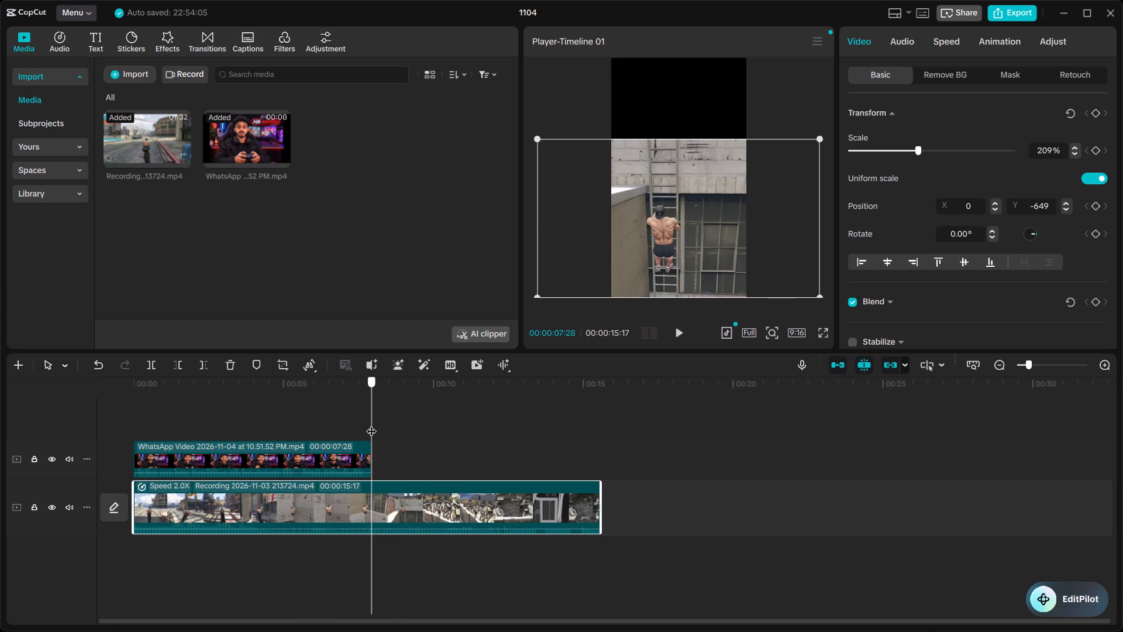
{"action": "left_click_drag", "start_coordinate": [371, 424], "coordinate": [367, 427]}
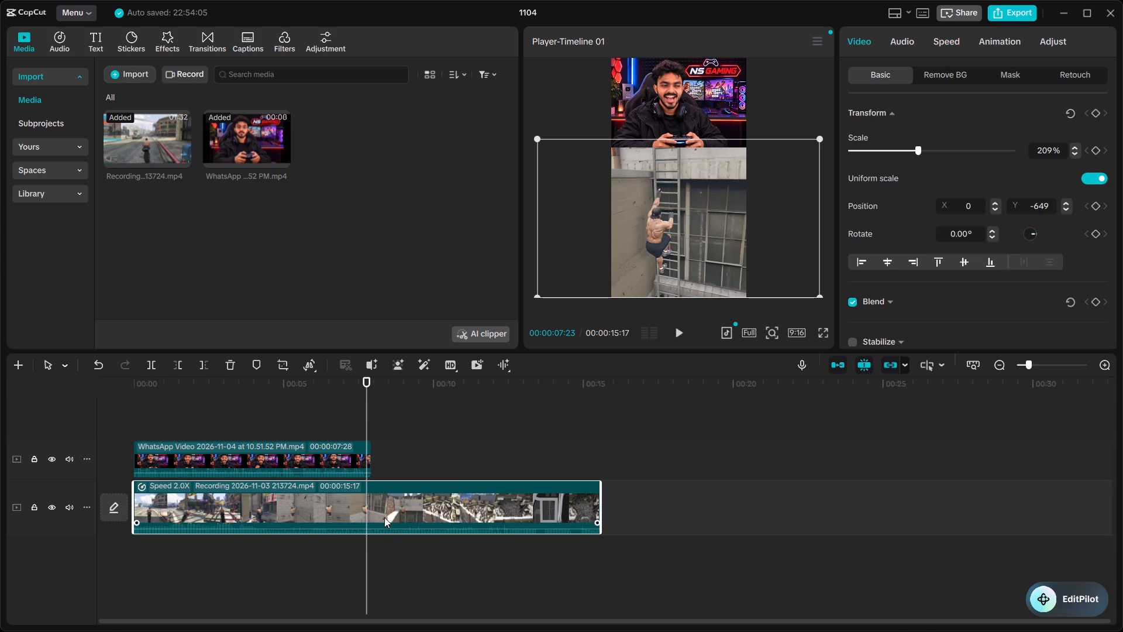
{"action": "left_click", "coordinate": [384, 517]}
{"action": "left_click", "coordinate": [377, 511]}
{"action": "left_click", "coordinate": [150, 363]}
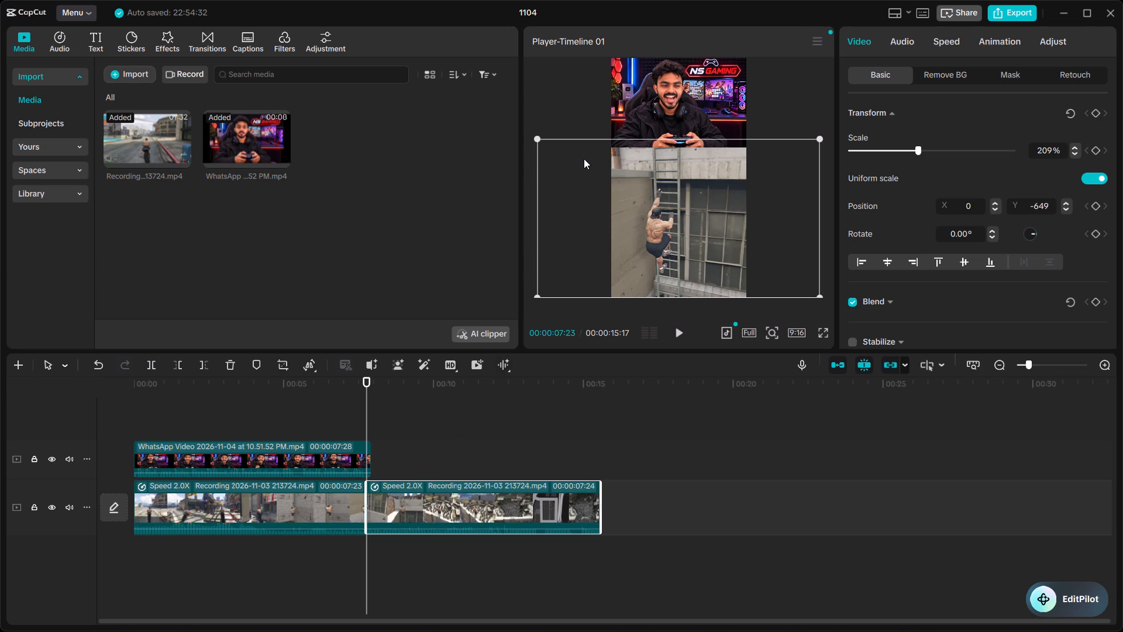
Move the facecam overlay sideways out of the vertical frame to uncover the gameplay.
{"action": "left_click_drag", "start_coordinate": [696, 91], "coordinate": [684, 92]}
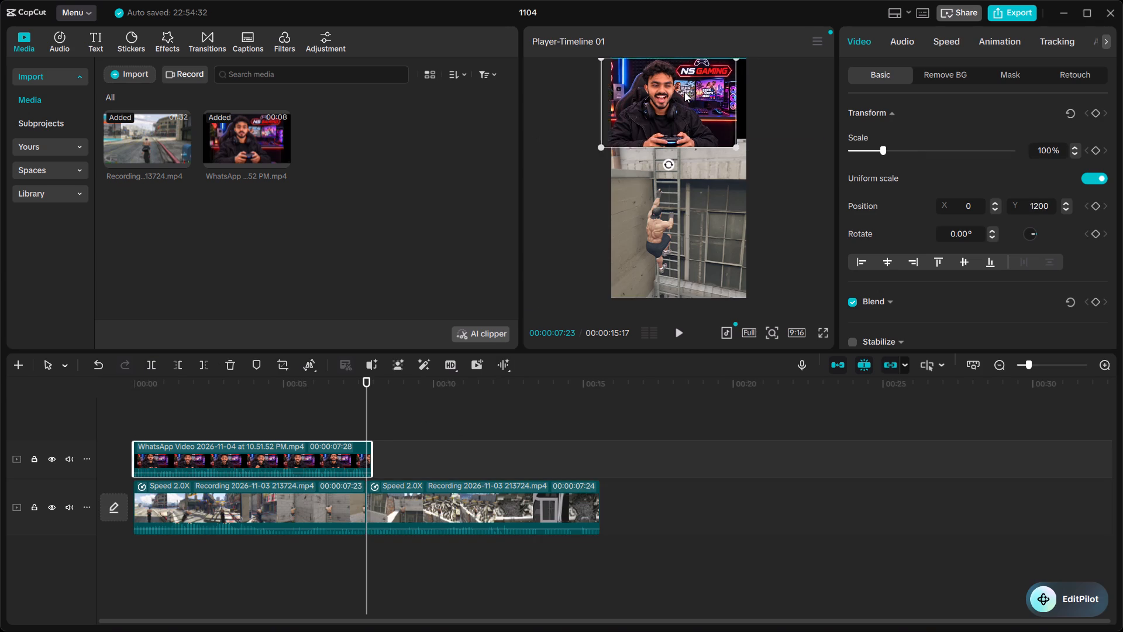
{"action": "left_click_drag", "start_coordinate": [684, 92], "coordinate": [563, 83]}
Centre the second gameplay segment at X 0, Y 0 and enlarge it to 312% to fill the vertical frame.
{"action": "left_click", "coordinate": [673, 175]}
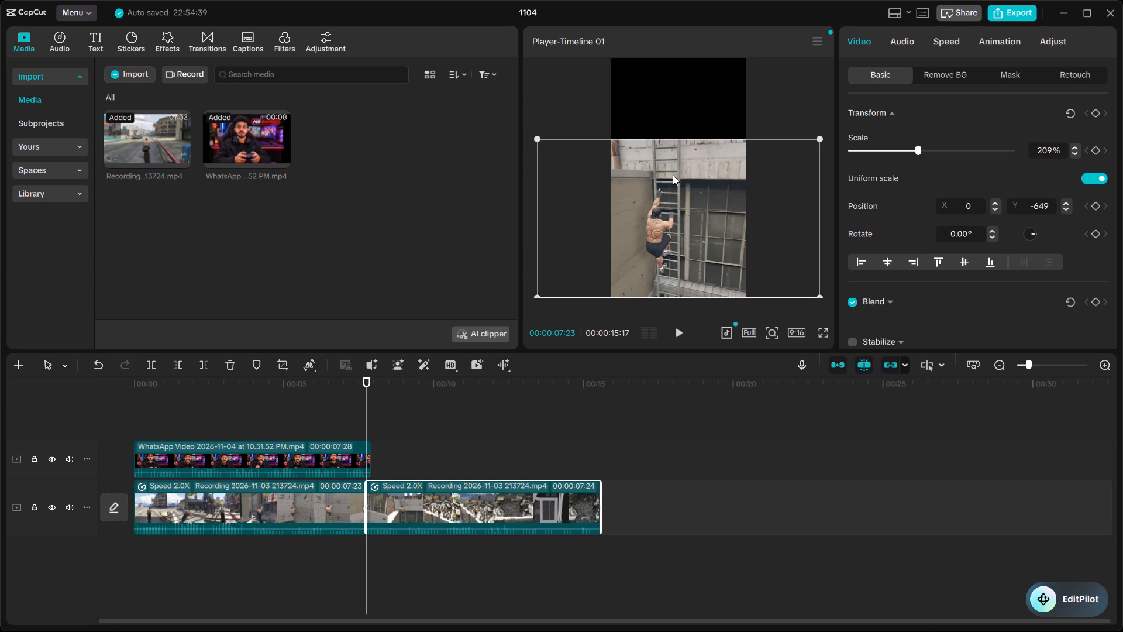
{"action": "left_click_drag", "start_coordinate": [673, 175], "coordinate": [678, 147]}
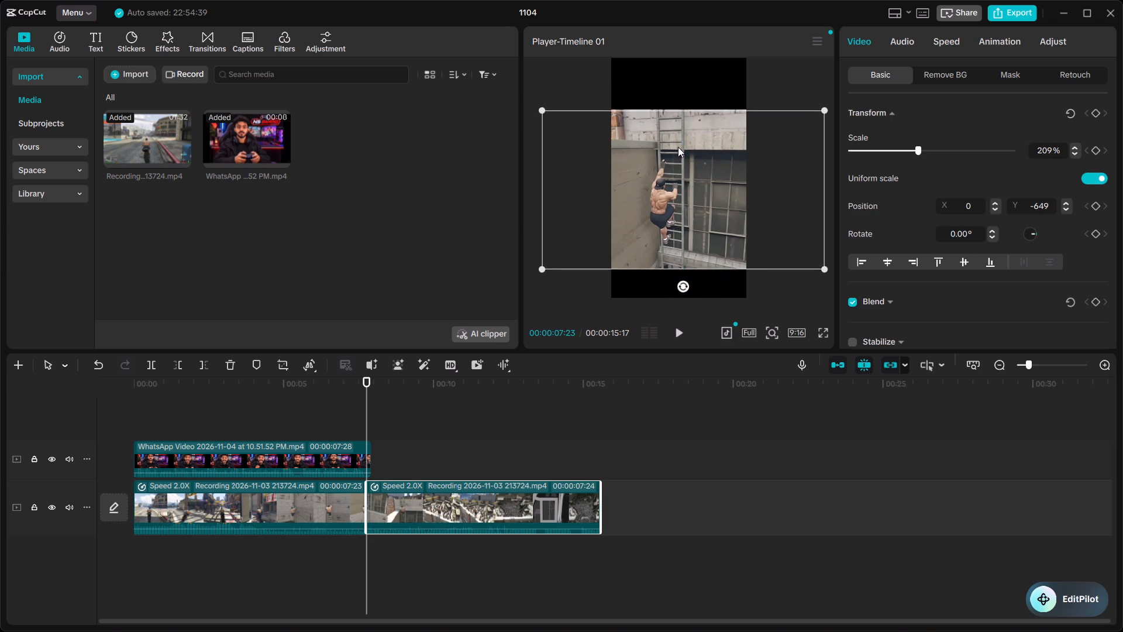
{"action": "left_click_drag", "start_coordinate": [678, 147], "coordinate": [670, 134]}
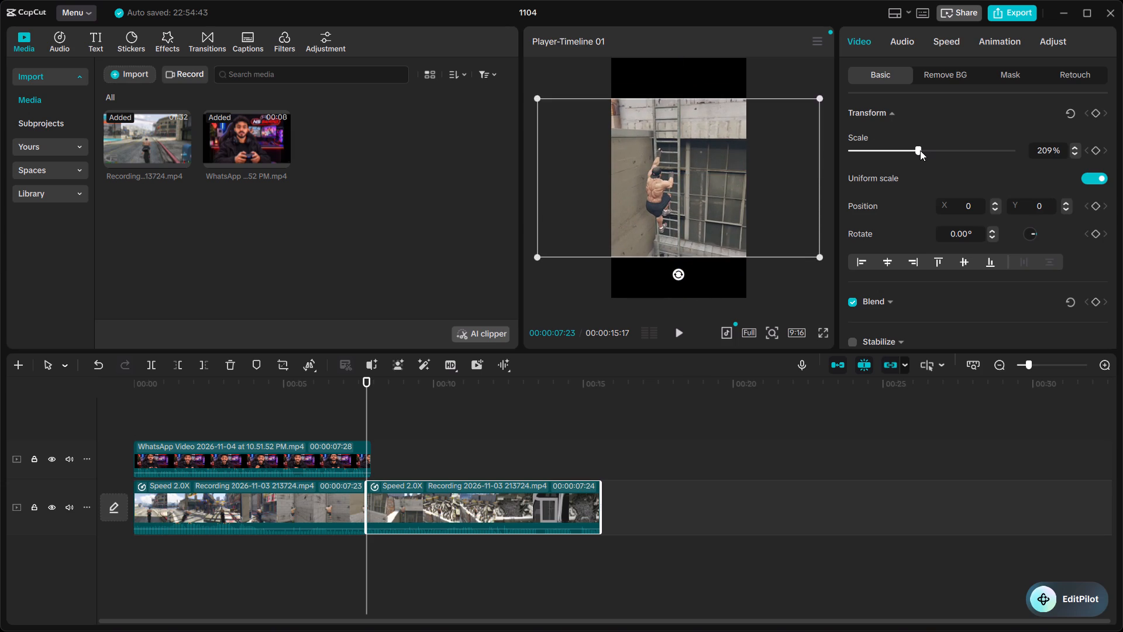
{"action": "left_click_drag", "start_coordinate": [920, 150], "coordinate": [951, 159]}
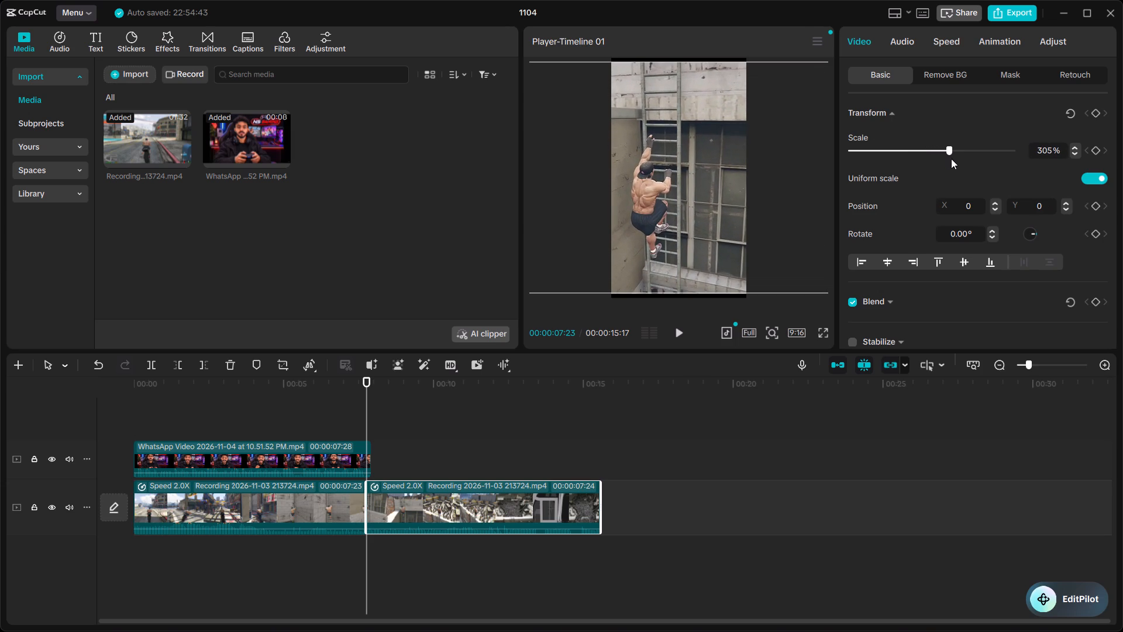
{"action": "left_click_drag", "start_coordinate": [951, 159], "coordinate": [956, 159]}
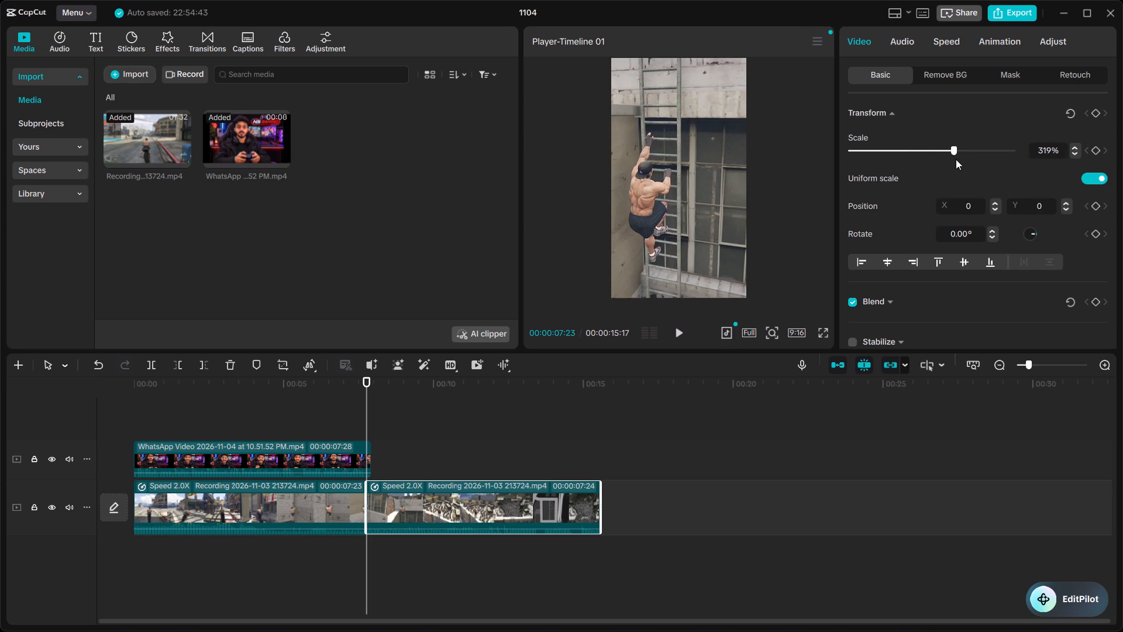
{"action": "left_click_drag", "start_coordinate": [956, 159], "coordinate": [953, 161]}
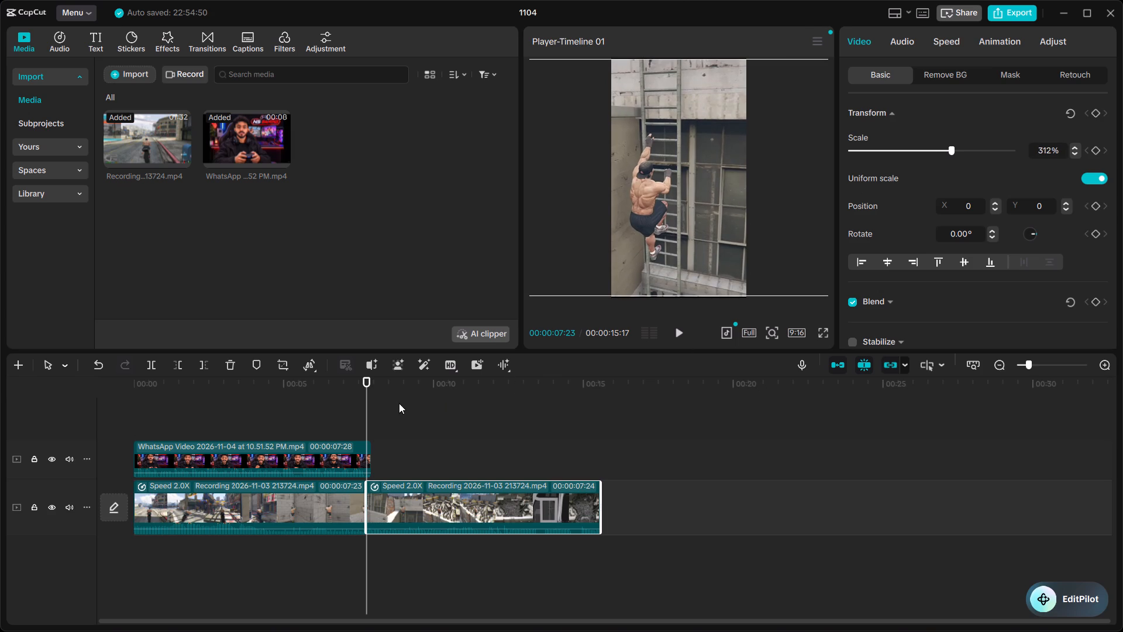
Preview from the start and bring the facecam overlay back to the frame's top, at X 0, Y 1282.
{"action": "left_click_drag", "start_coordinate": [364, 403], "coordinate": [80, 441]}
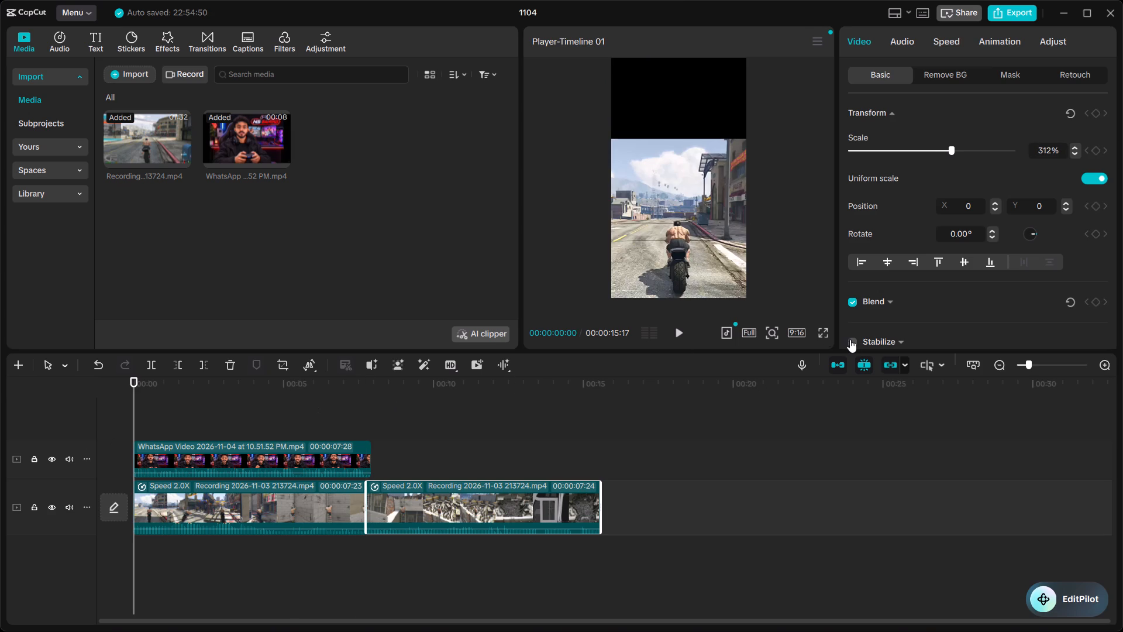
{"action": "left_click", "coordinate": [679, 332]}
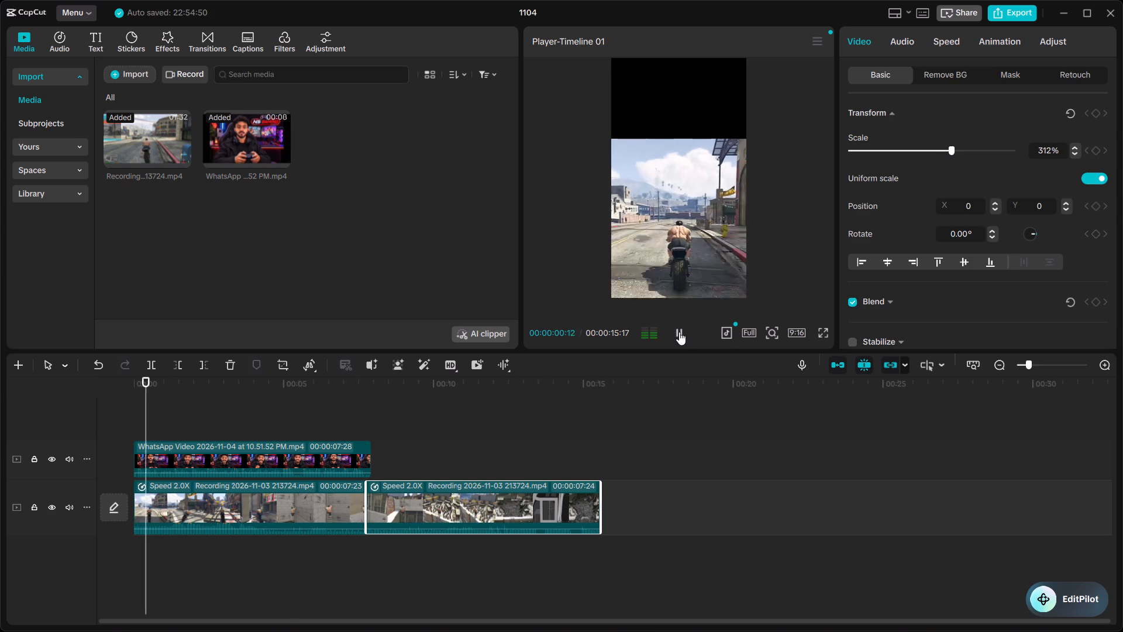
{"action": "left_click", "coordinate": [679, 332]}
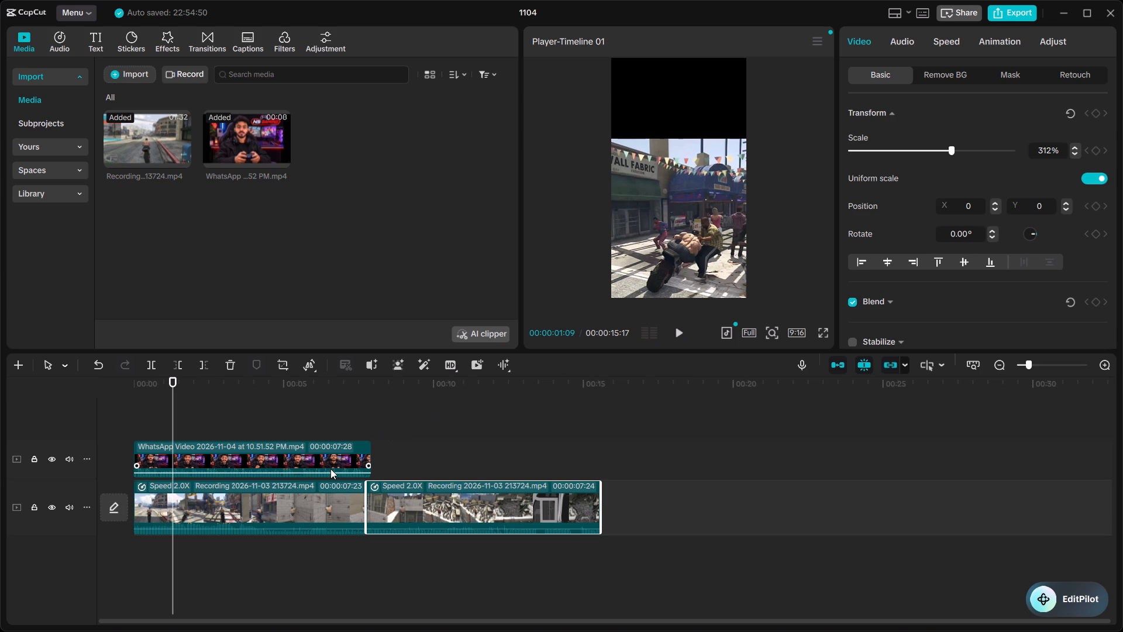
{"action": "left_click", "coordinate": [330, 469]}
{"action": "left_click_drag", "start_coordinate": [594, 111], "coordinate": [731, 114]}
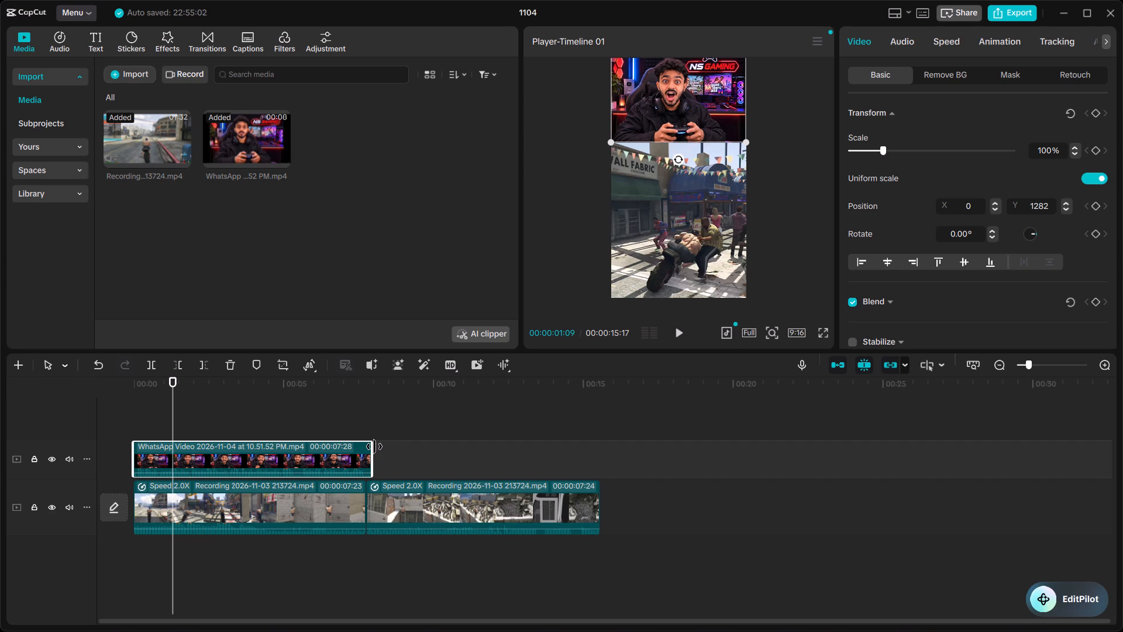
Trim the end of the facecam clip to 00:00:07:23 so it ends together with the first gameplay segment.
{"action": "left_click_drag", "start_coordinate": [374, 446], "coordinate": [355, 449]}
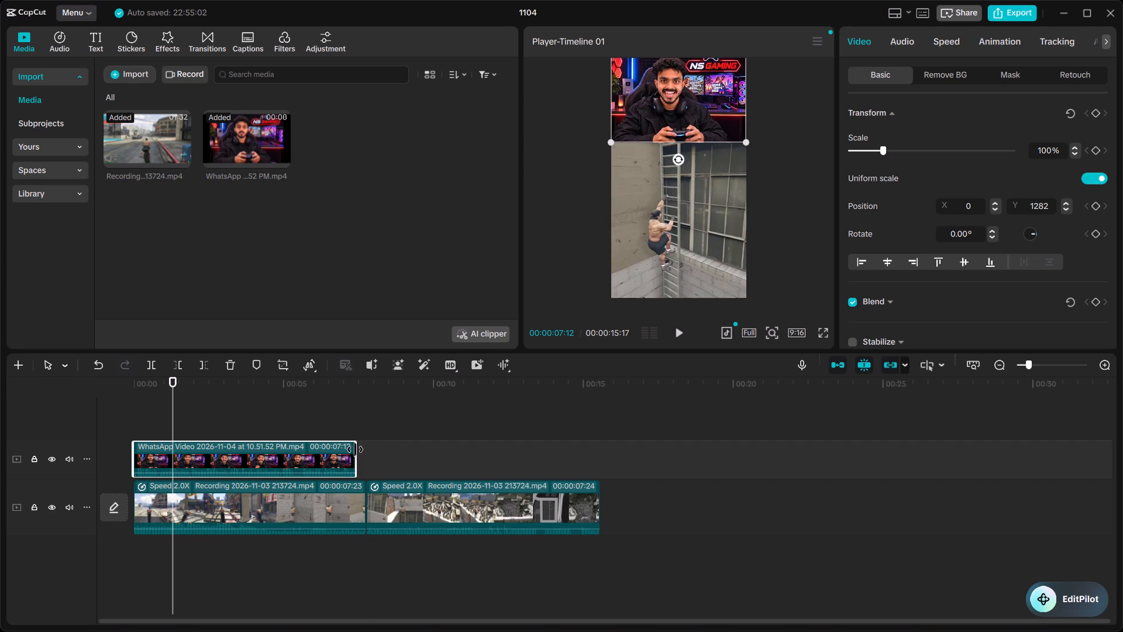
{"action": "left_click_drag", "start_coordinate": [355, 449], "coordinate": [363, 449]}
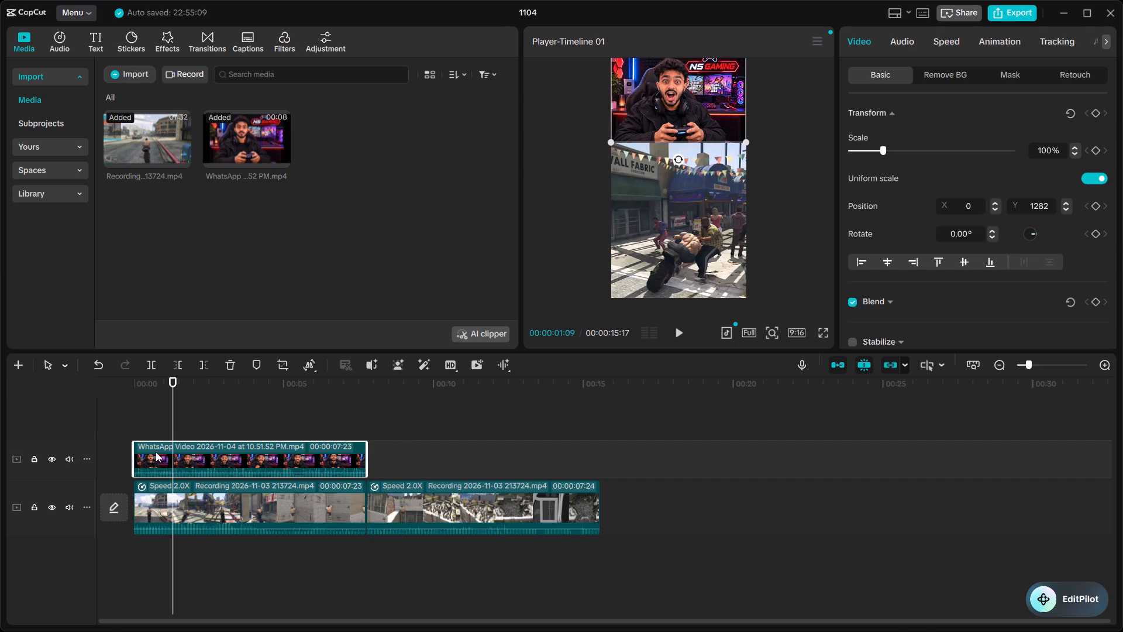
Play the whole short from the start to check the facecam section and the full-frame gameplay section.
{"action": "left_click_drag", "start_coordinate": [173, 415], "coordinate": [61, 424]}
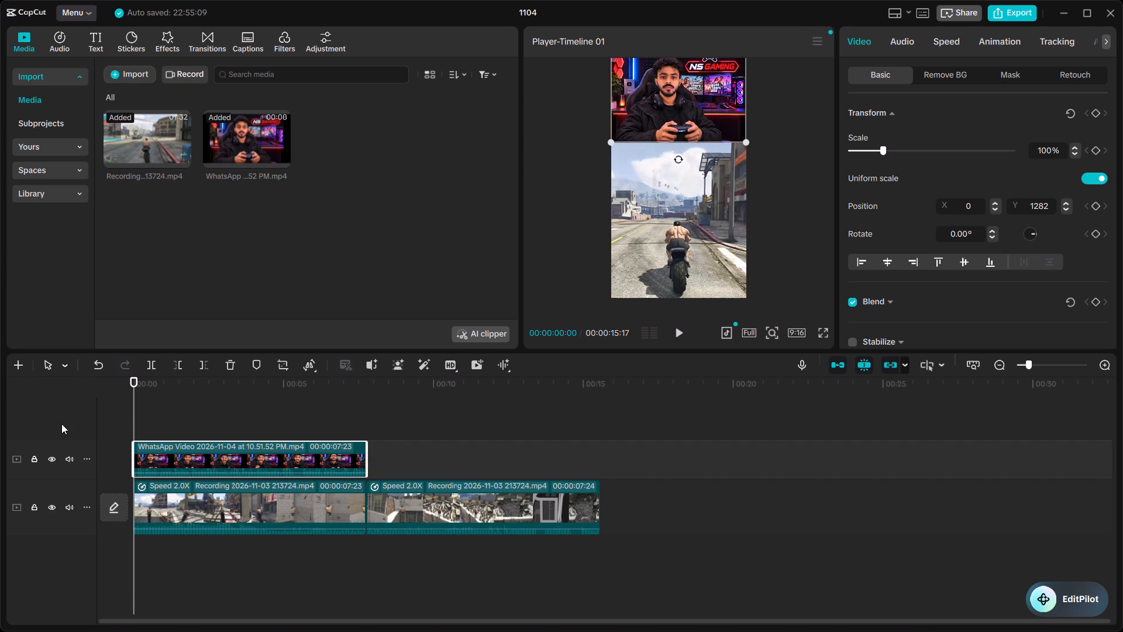
{"action": "left_click", "coordinate": [682, 334]}
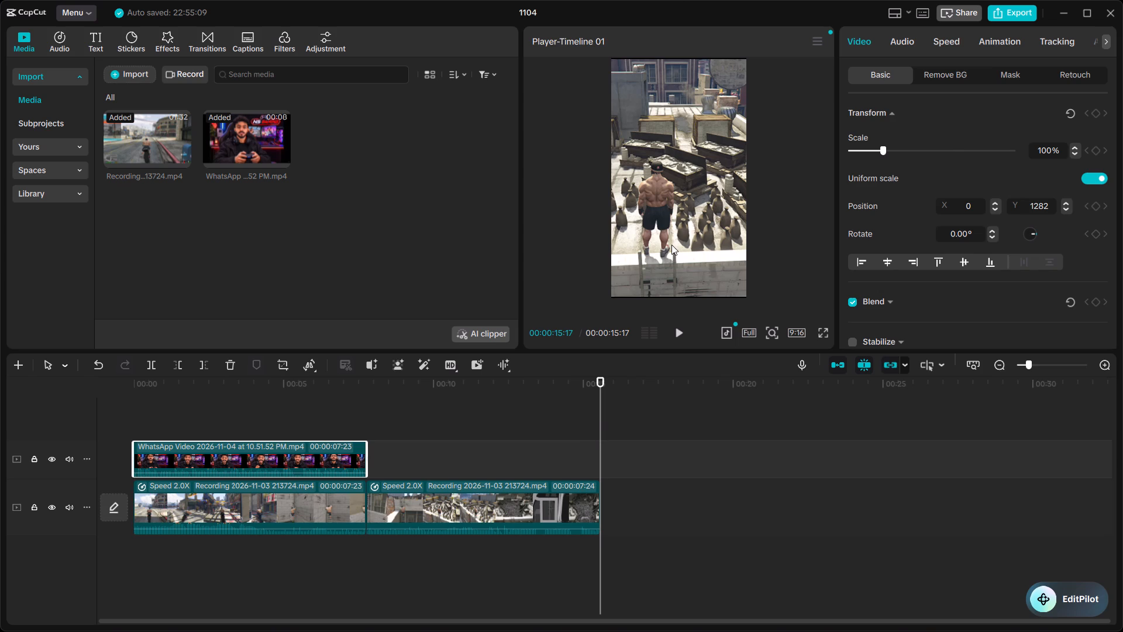
Shift the second gameplay segment to X -117, Y 0 and enlarge it to 317% to fill the vertical frame.
{"action": "left_click_drag", "start_coordinate": [671, 245], "coordinate": [667, 245]}
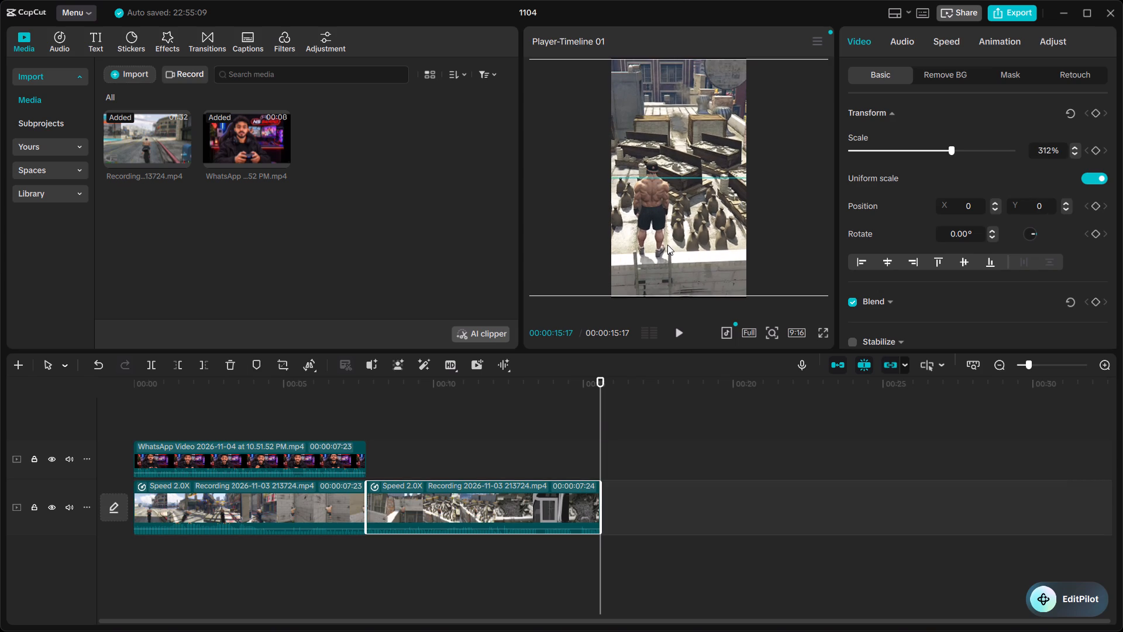
{"action": "left_click_drag", "start_coordinate": [667, 245], "coordinate": [666, 243]}
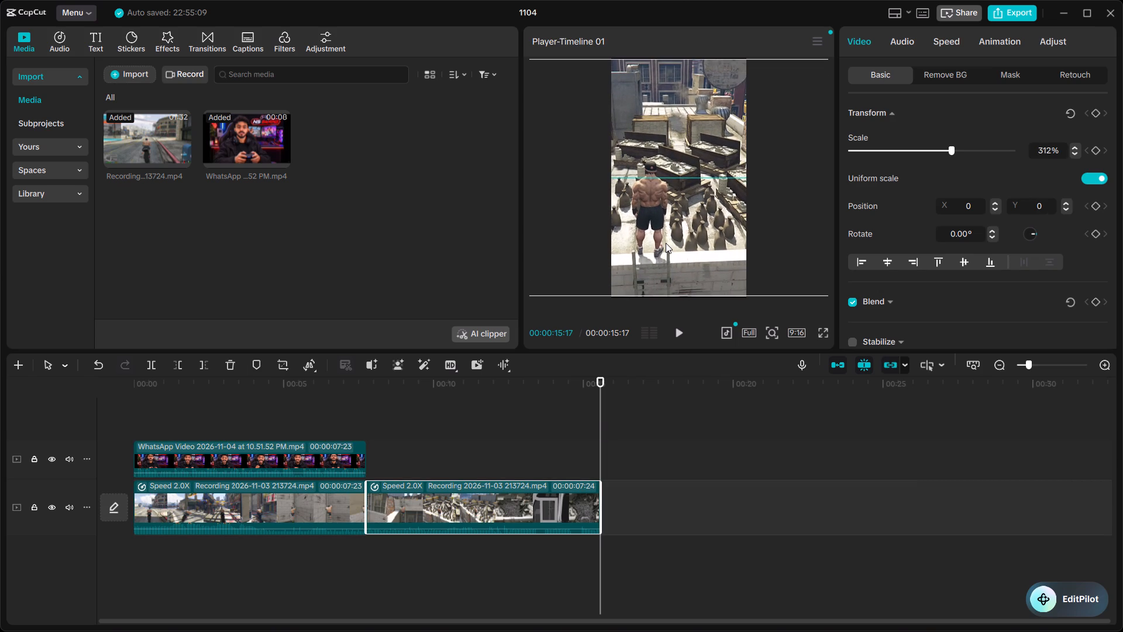
{"action": "left_click_drag", "start_coordinate": [666, 243], "coordinate": [666, 249]}
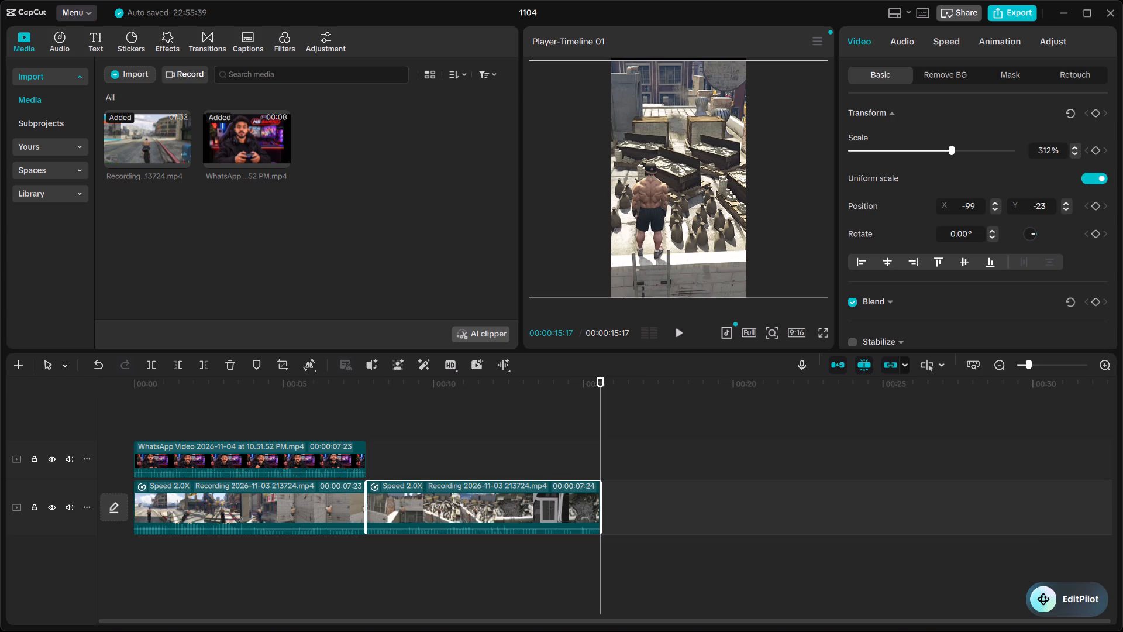
{"action": "left_click", "coordinate": [725, 167]}
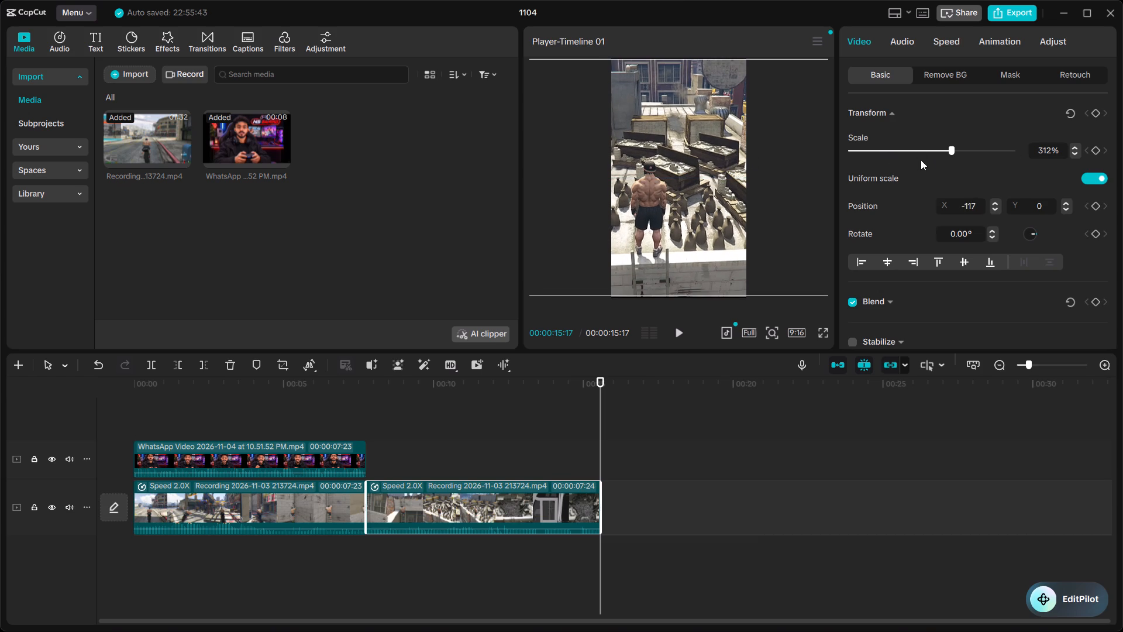
{"action": "left_click", "coordinate": [951, 152]}
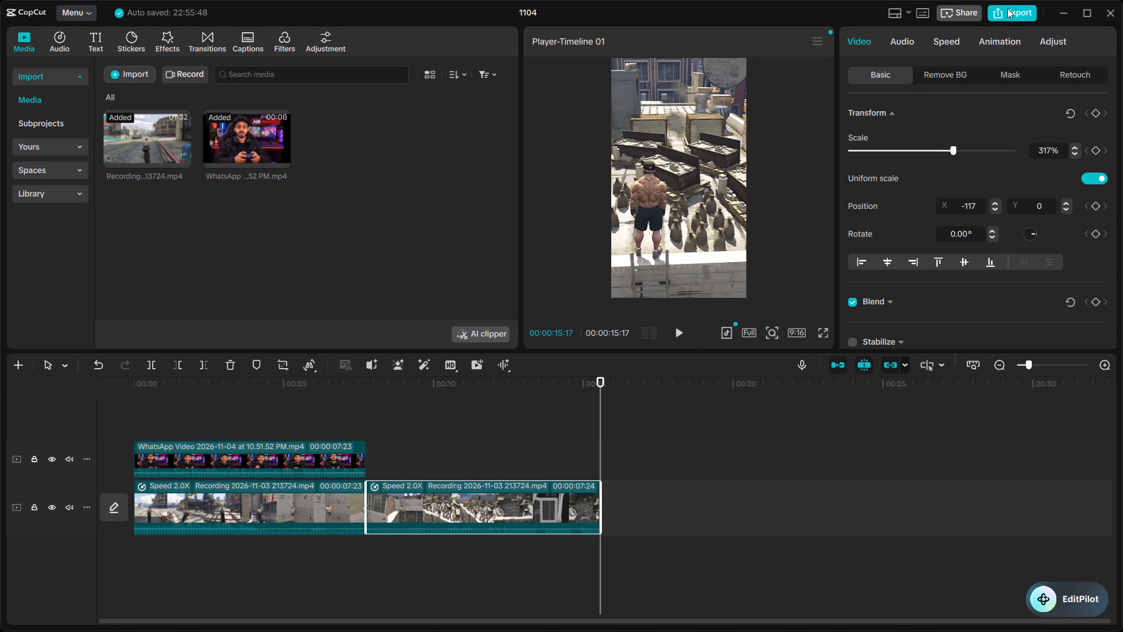
Turn on the computer's VPN connection in the Windows quick settings and return to the editor.
{"action": "left_click_drag", "start_coordinate": [602, 432], "coordinate": [92, 464]}
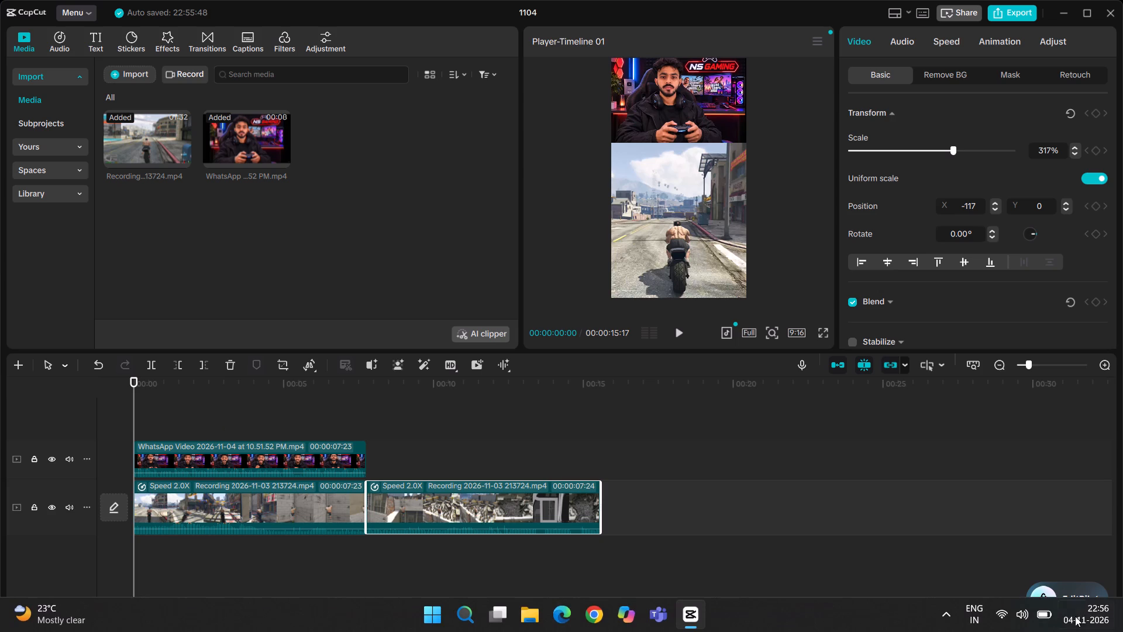
{"action": "left_click", "coordinate": [981, 617]}
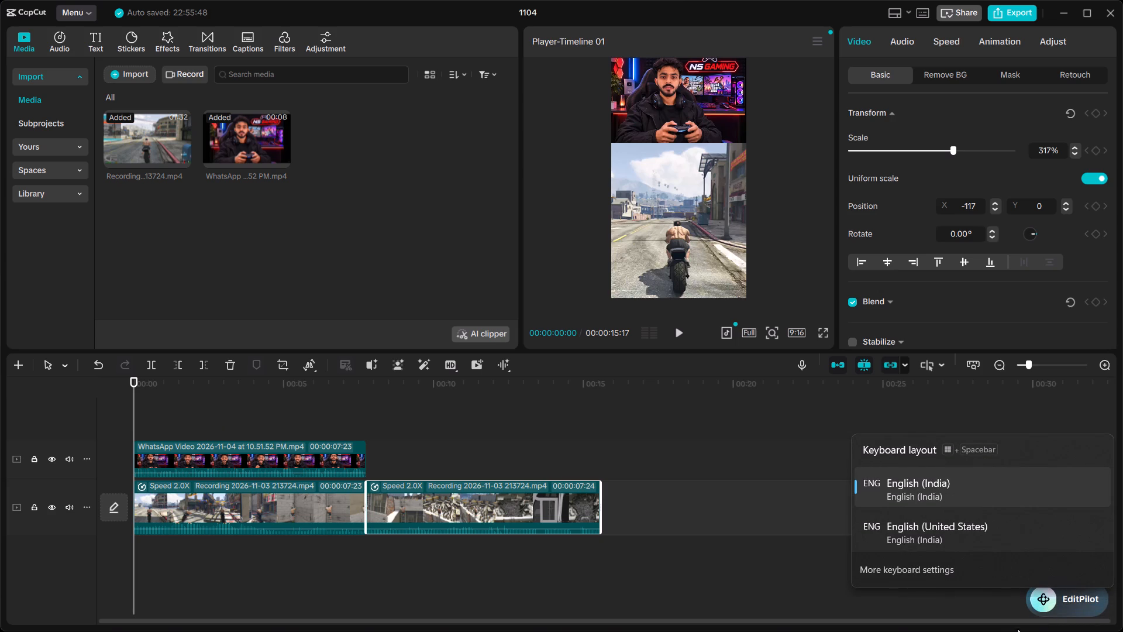
{"action": "left_click", "coordinate": [812, 542]}
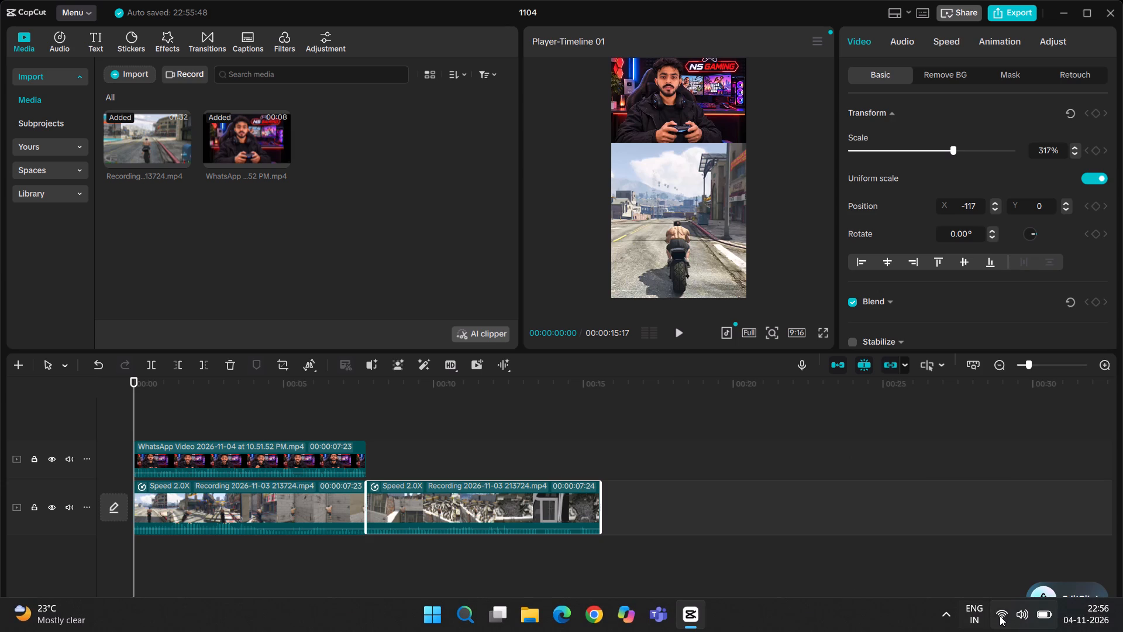
{"action": "left_click", "coordinate": [1004, 616]}
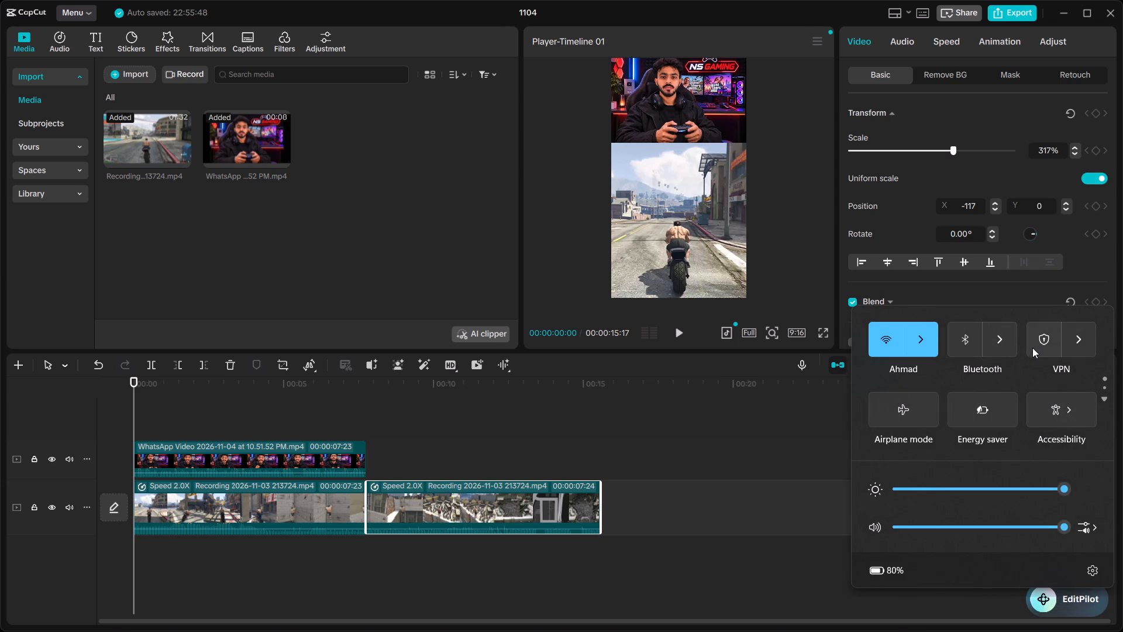
{"action": "left_click", "coordinate": [1039, 347]}
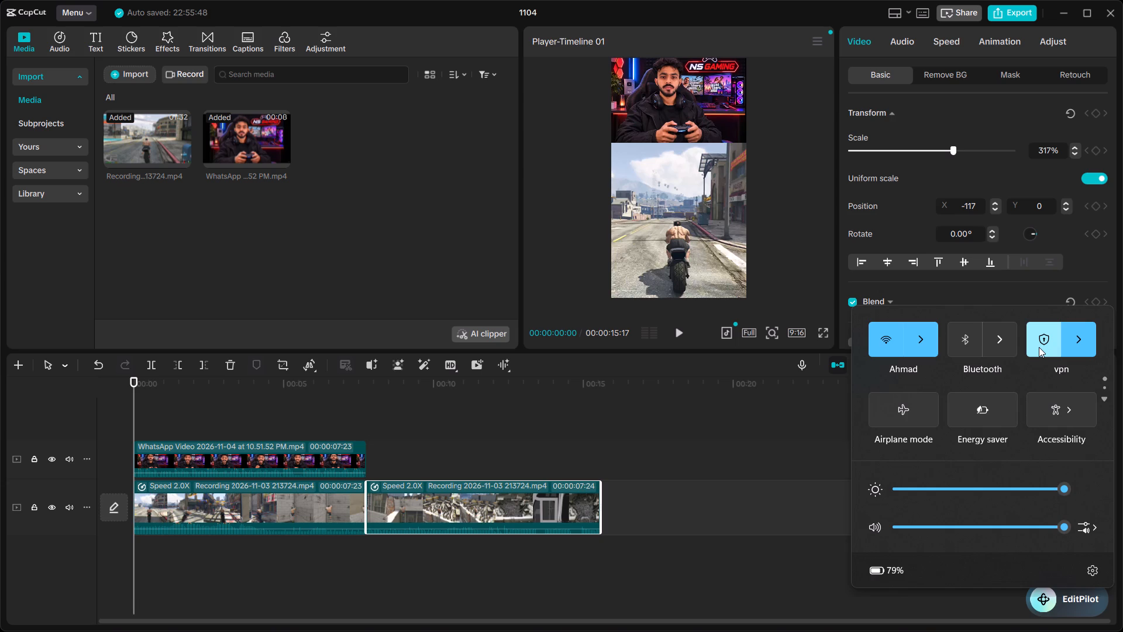
{"action": "left_click", "coordinate": [735, 429]}
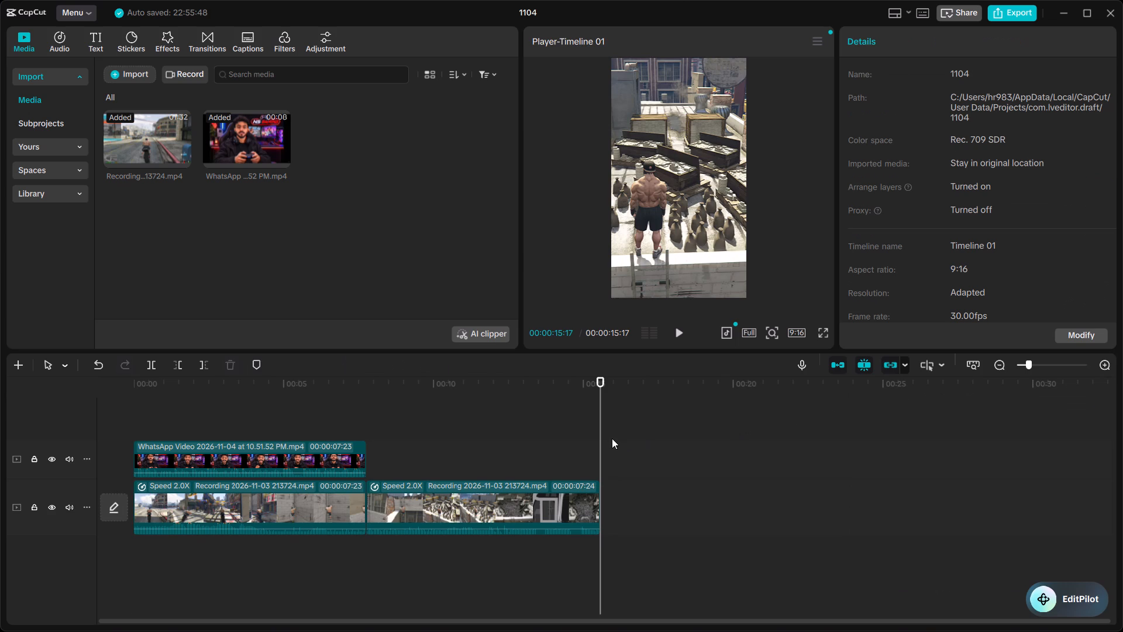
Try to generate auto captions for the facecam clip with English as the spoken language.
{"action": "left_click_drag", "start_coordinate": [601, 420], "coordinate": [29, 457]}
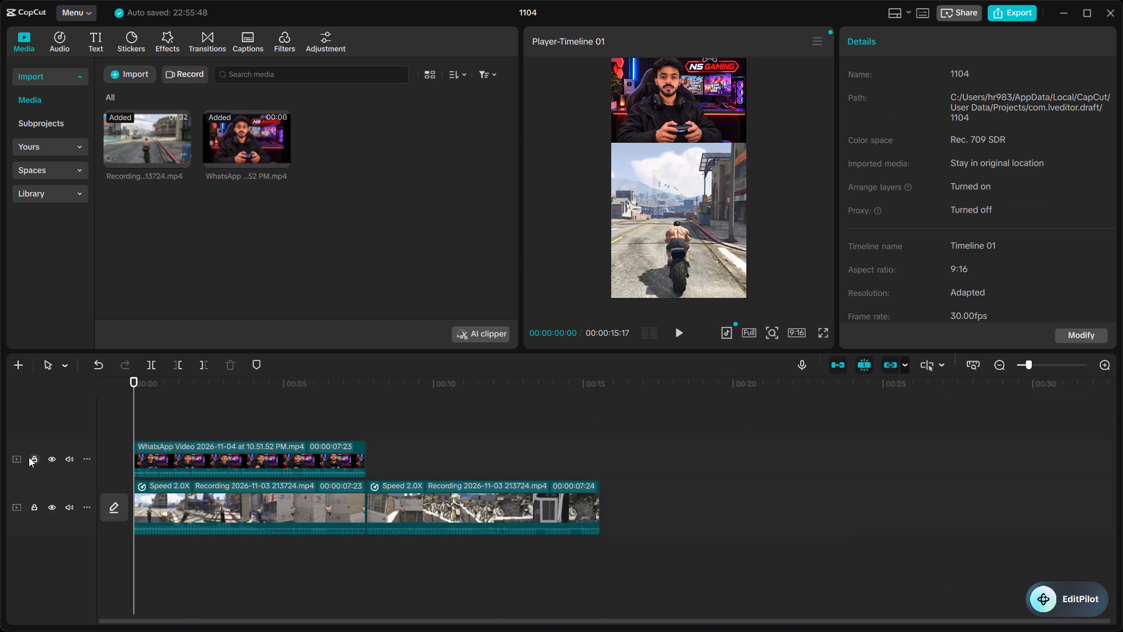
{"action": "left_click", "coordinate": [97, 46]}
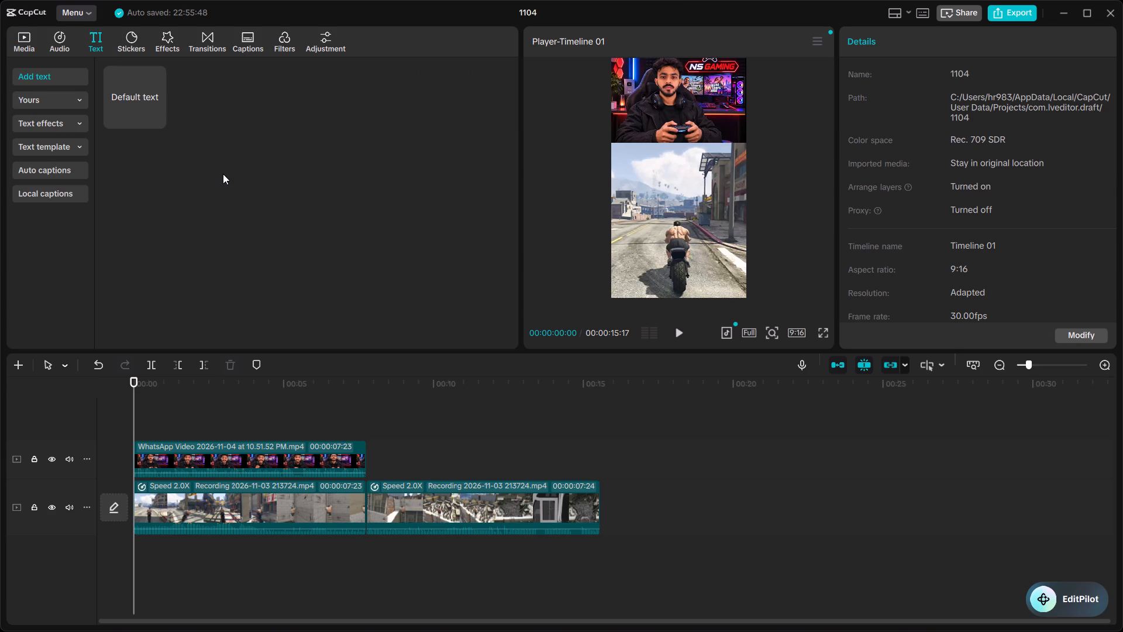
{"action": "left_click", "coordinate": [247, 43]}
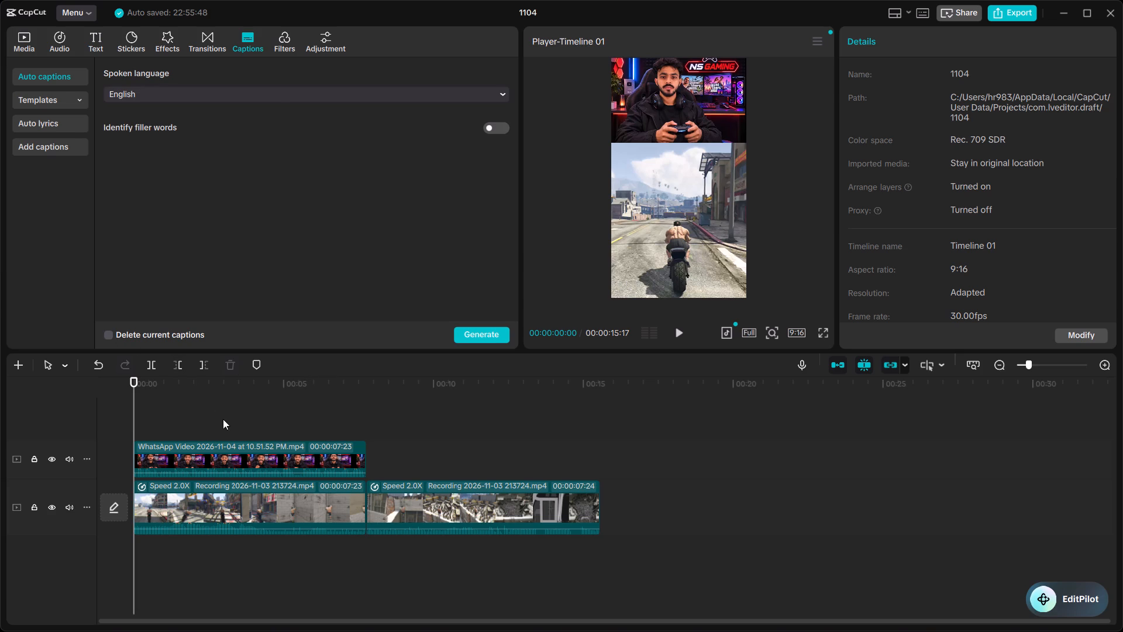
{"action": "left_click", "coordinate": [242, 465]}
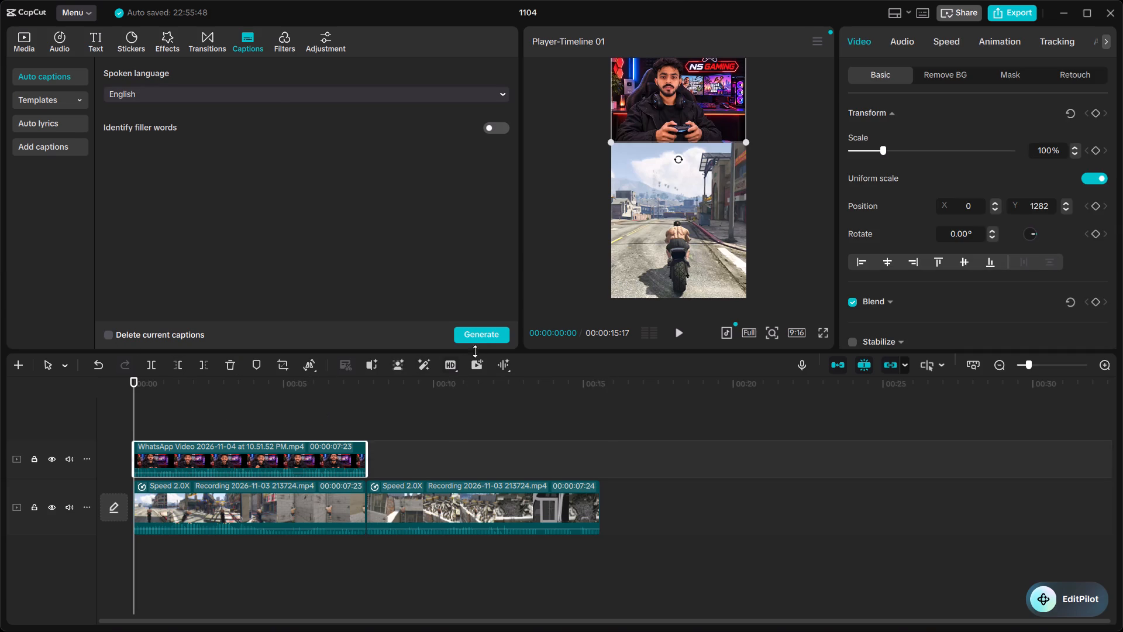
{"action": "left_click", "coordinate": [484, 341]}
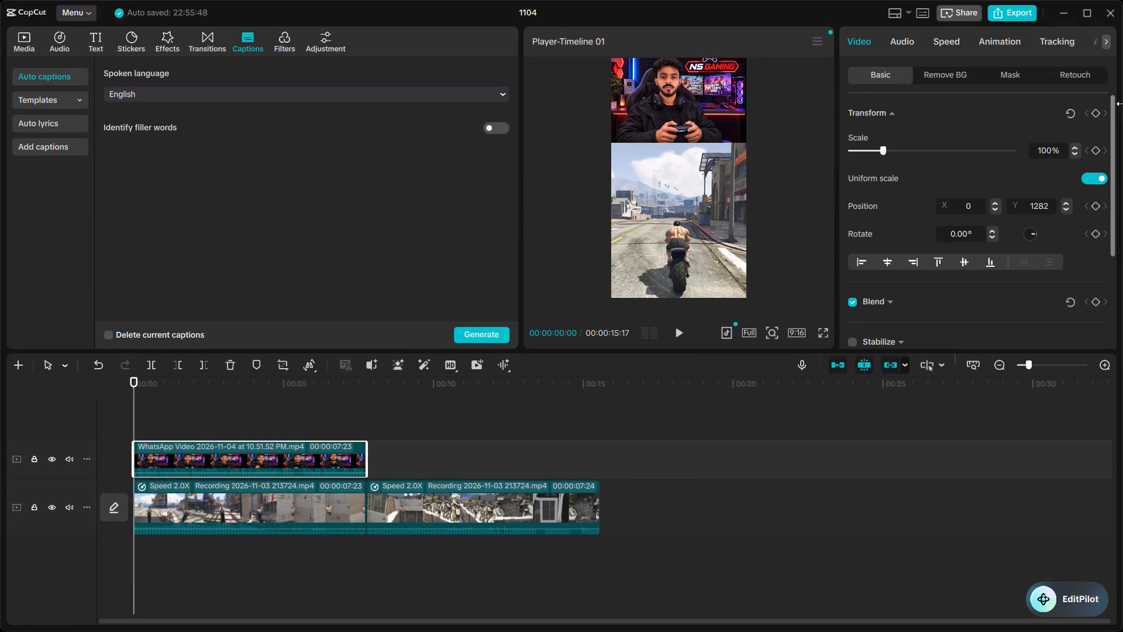
Close the project and quit CapCut, refresh the desktop, and relaunch CapCut.
{"action": "left_click", "coordinate": [1112, 9]}
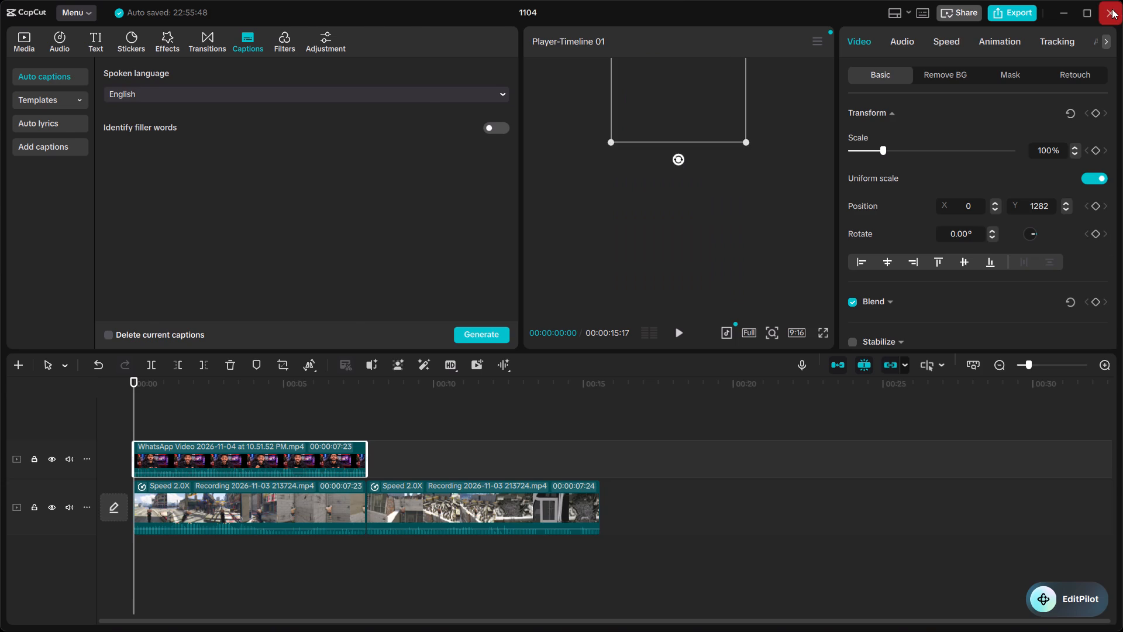
{"action": "right_click", "coordinate": [860, 95]}
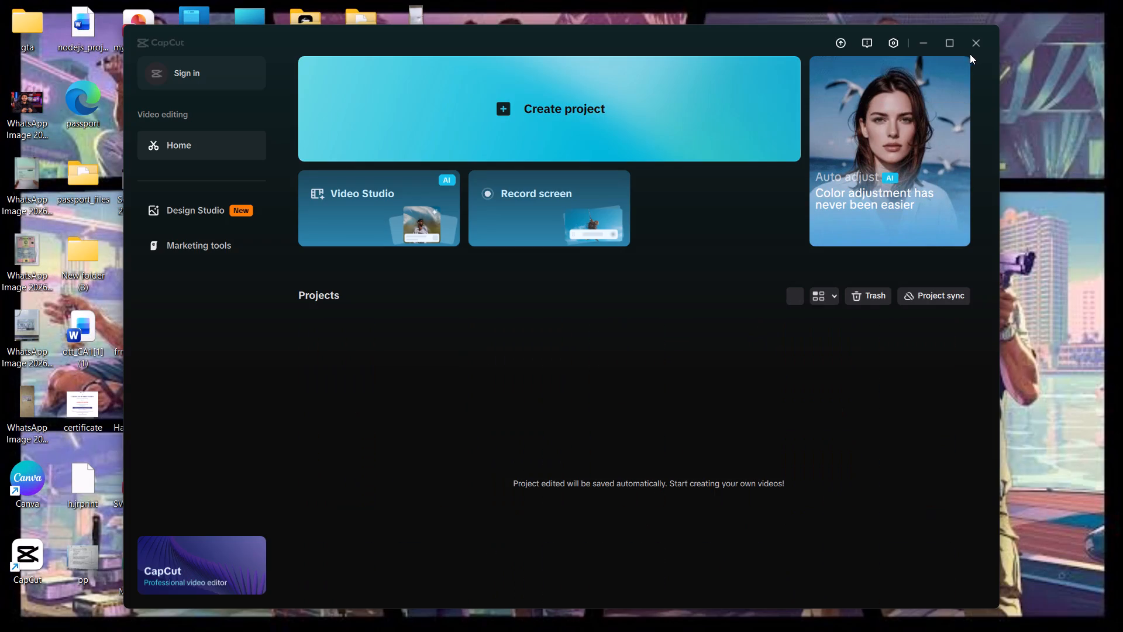
{"action": "left_click", "coordinate": [974, 36]}
{"action": "right_click", "coordinate": [974, 36]}
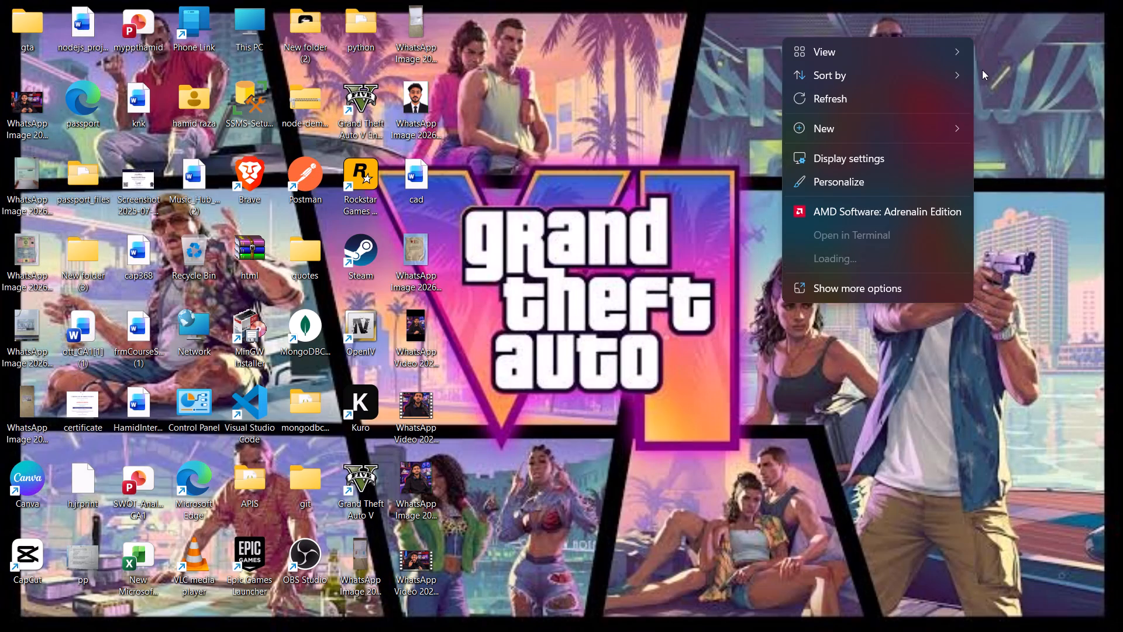
{"action": "left_click", "coordinate": [917, 97]}
{"action": "right_click", "coordinate": [917, 97]}
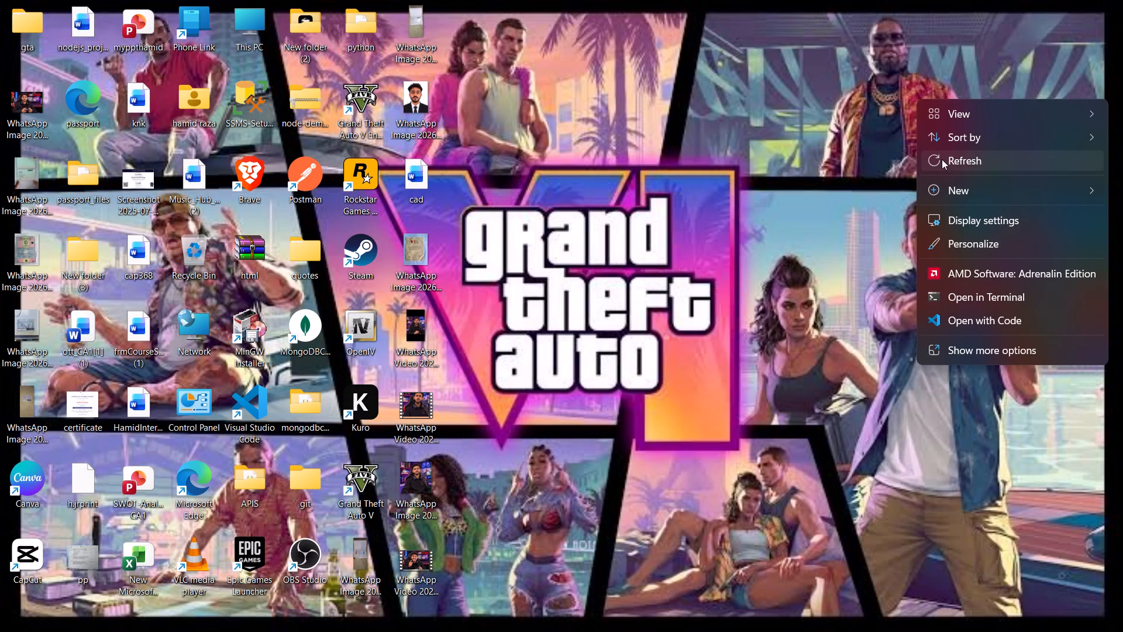
{"action": "left_click", "coordinate": [942, 159]}
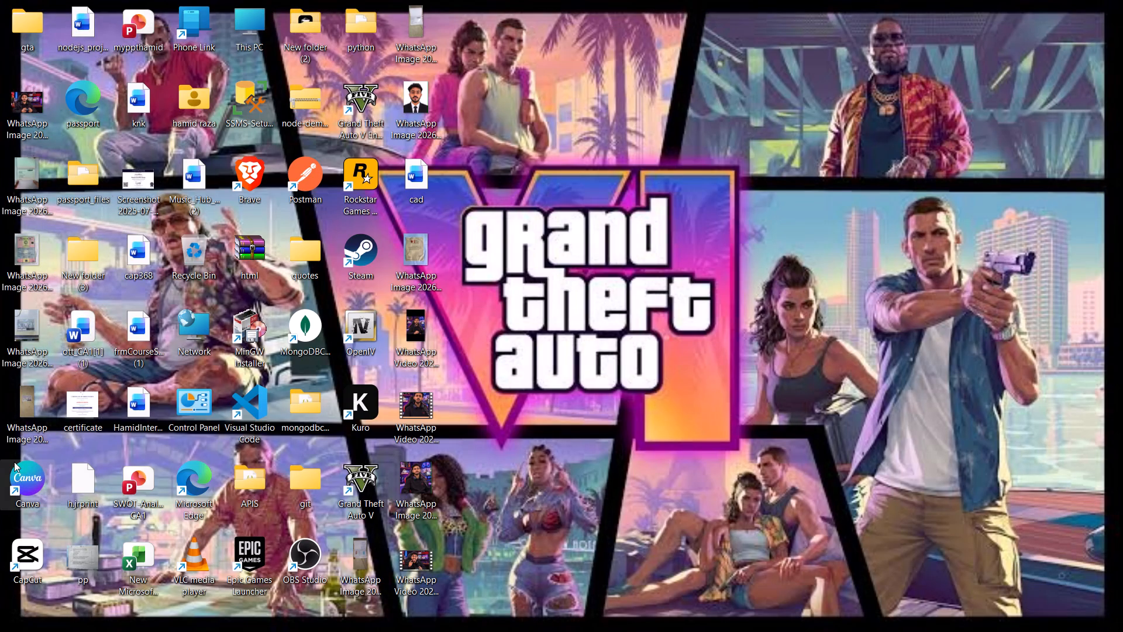
{"action": "double_click", "coordinate": [18, 566]}
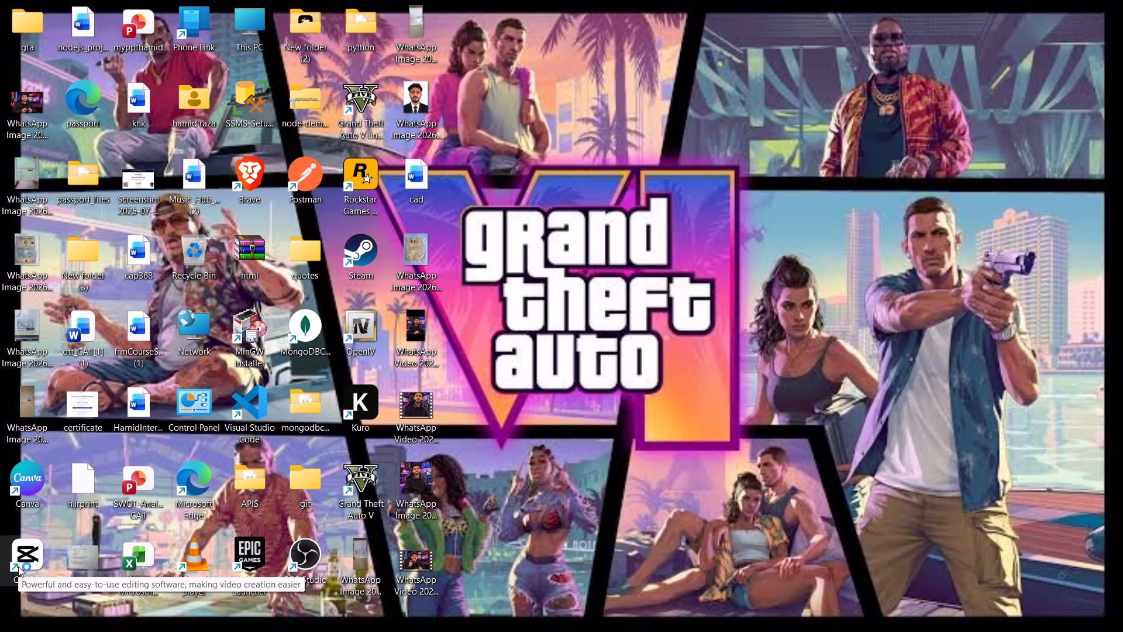
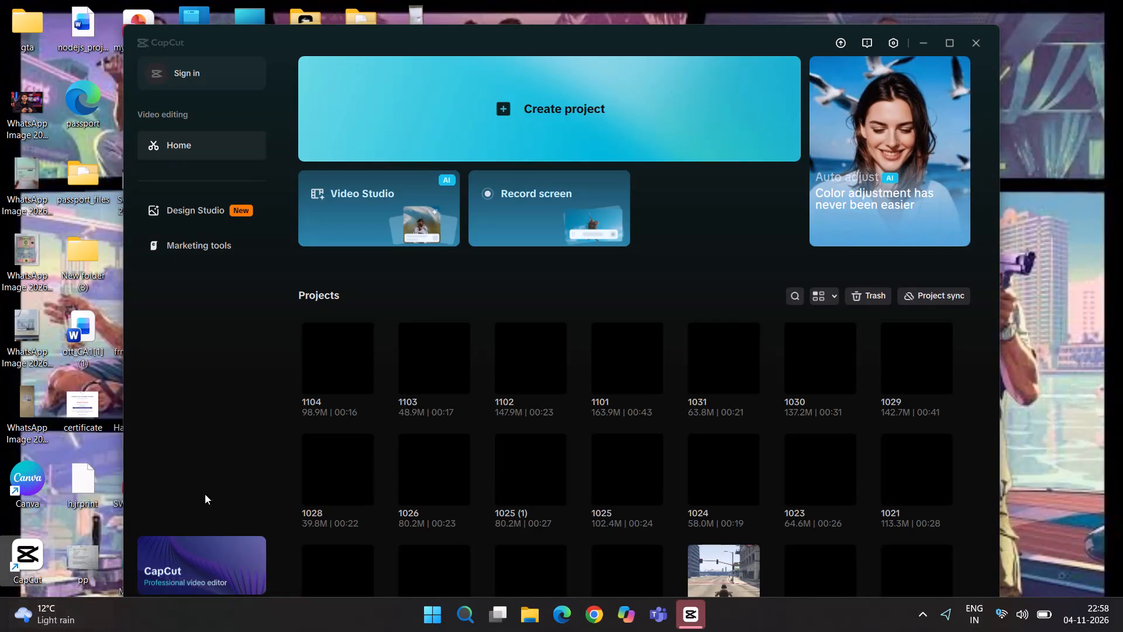
Reopen project 1104 from the project list.
{"action": "left_click", "coordinate": [346, 366]}
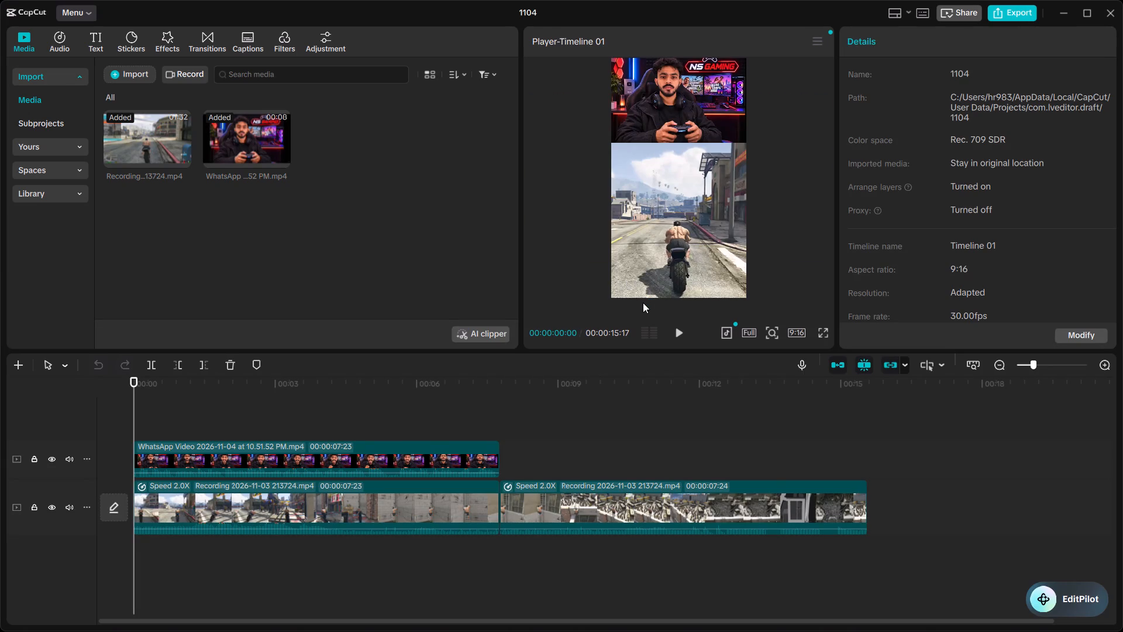
Preview the opening second of the timeline and return the playhead to the start.
{"action": "left_click", "coordinate": [679, 335]}
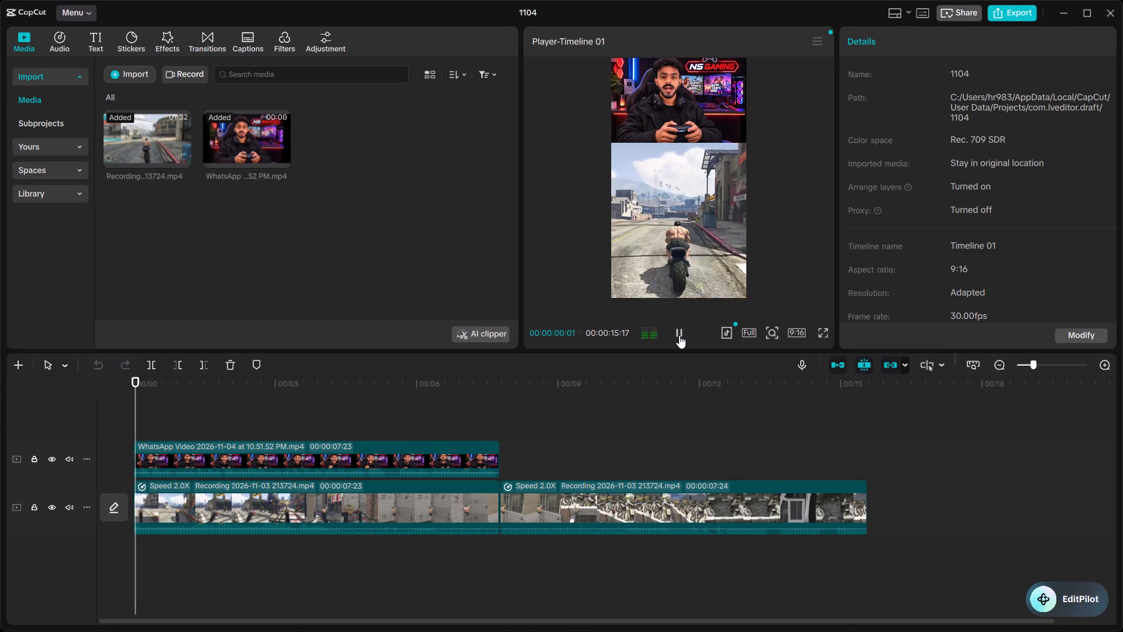
{"action": "left_click", "coordinate": [679, 335]}
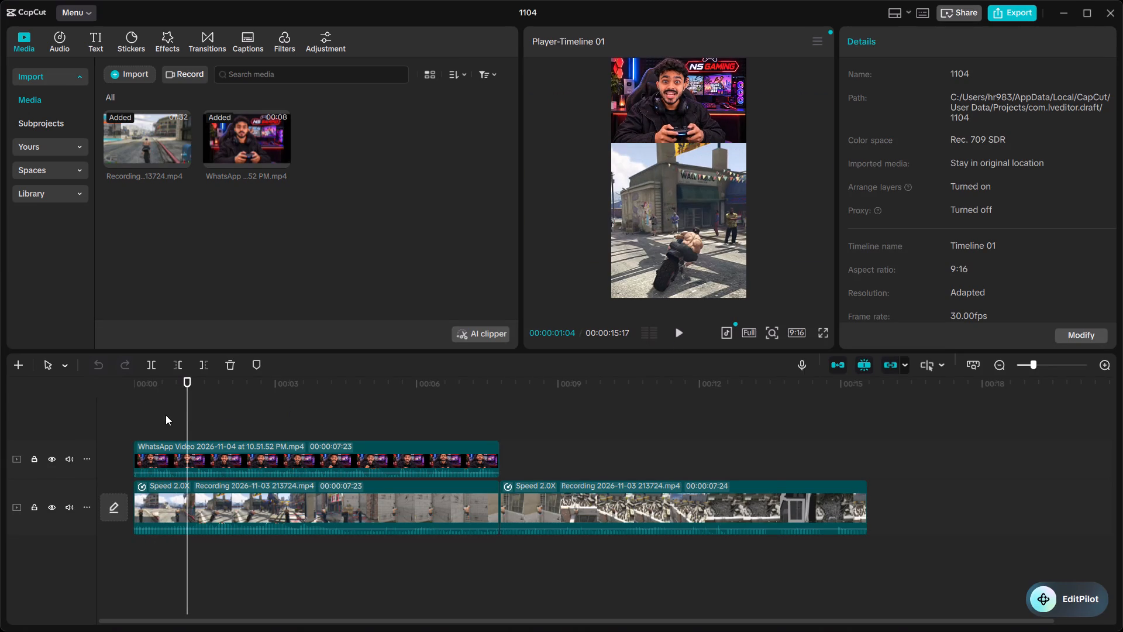
{"action": "left_click_drag", "start_coordinate": [189, 411], "coordinate": [73, 419]}
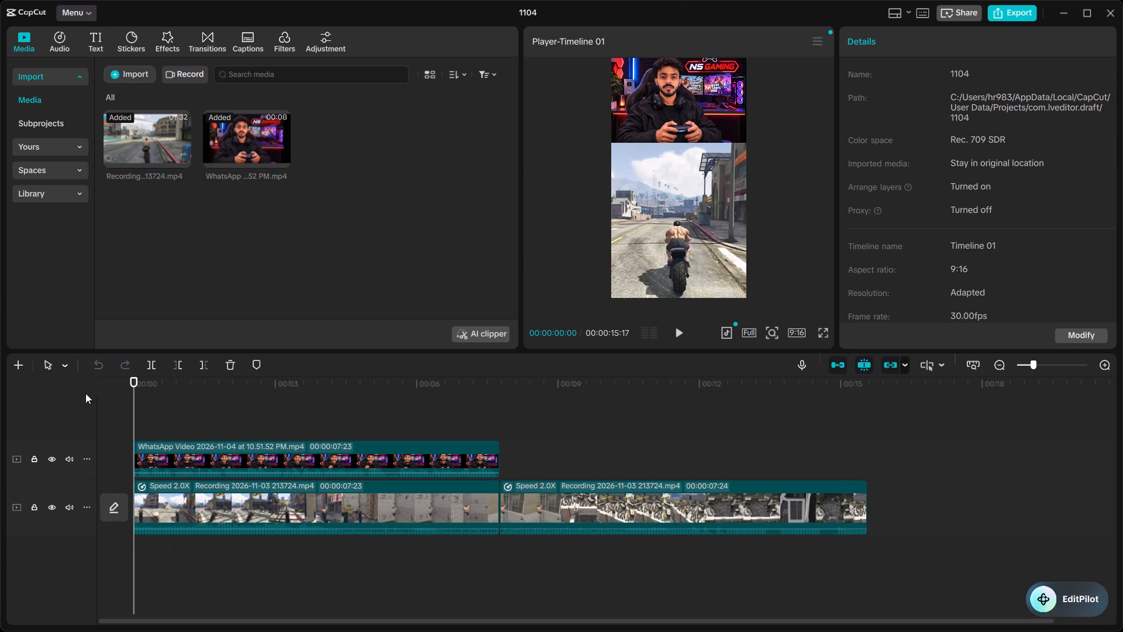
Generate auto captions for the timeline with English as the spoken language and filler-word identification off.
{"action": "left_click", "coordinate": [252, 42]}
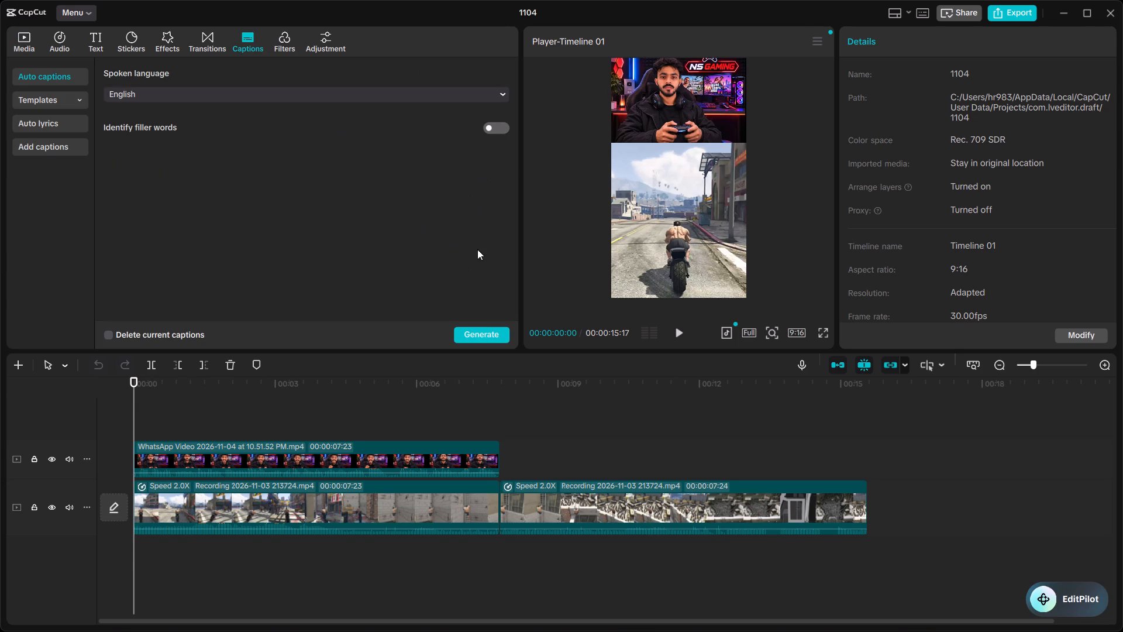
{"action": "left_click", "coordinate": [478, 339]}
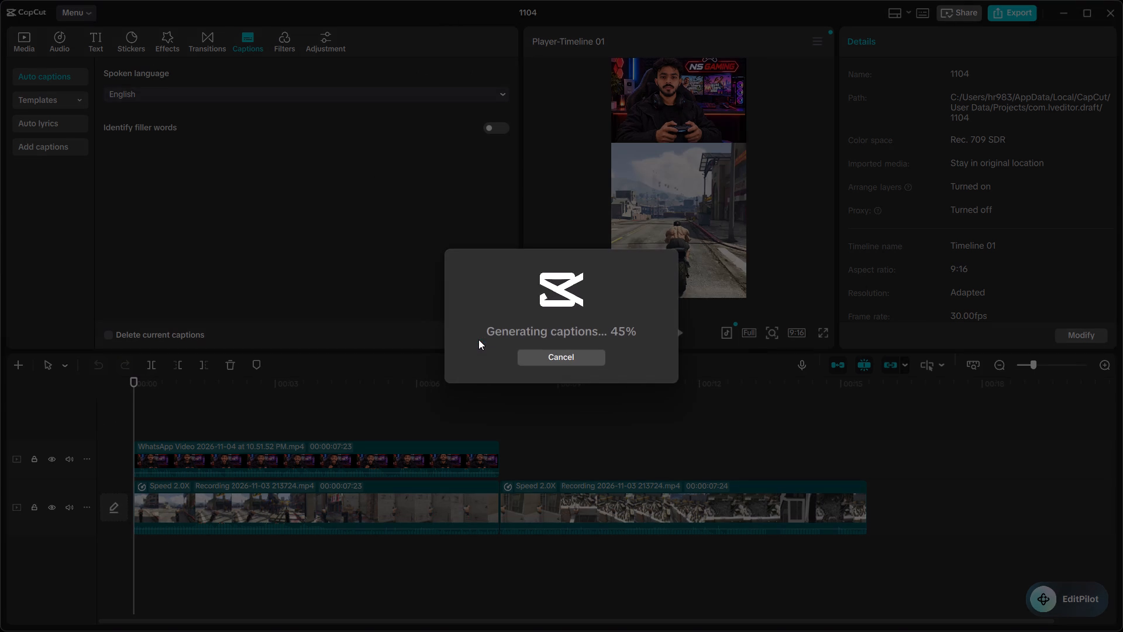
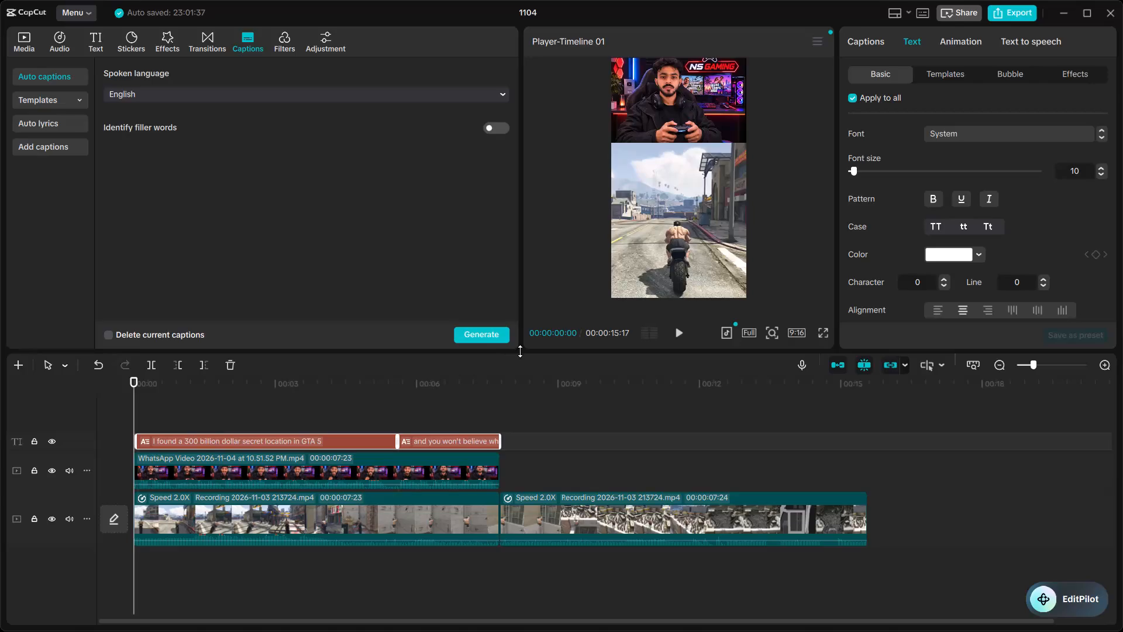
Preview the timeline from the start to check how the generated captions play over the video.
{"action": "left_click", "coordinate": [676, 335]}
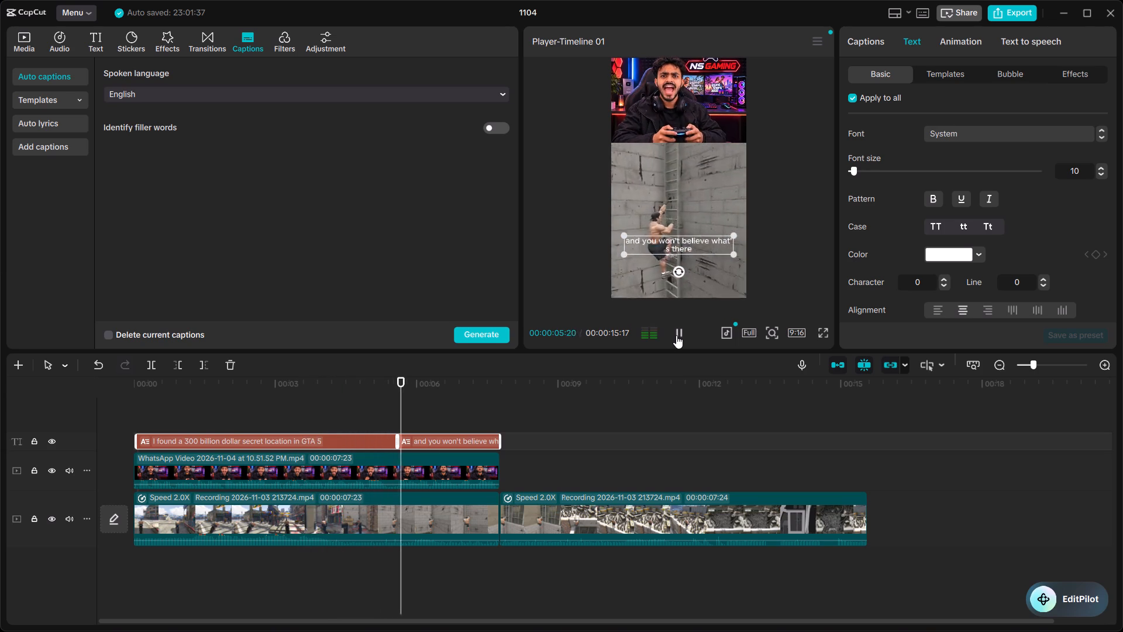
{"action": "left_click", "coordinate": [676, 335]}
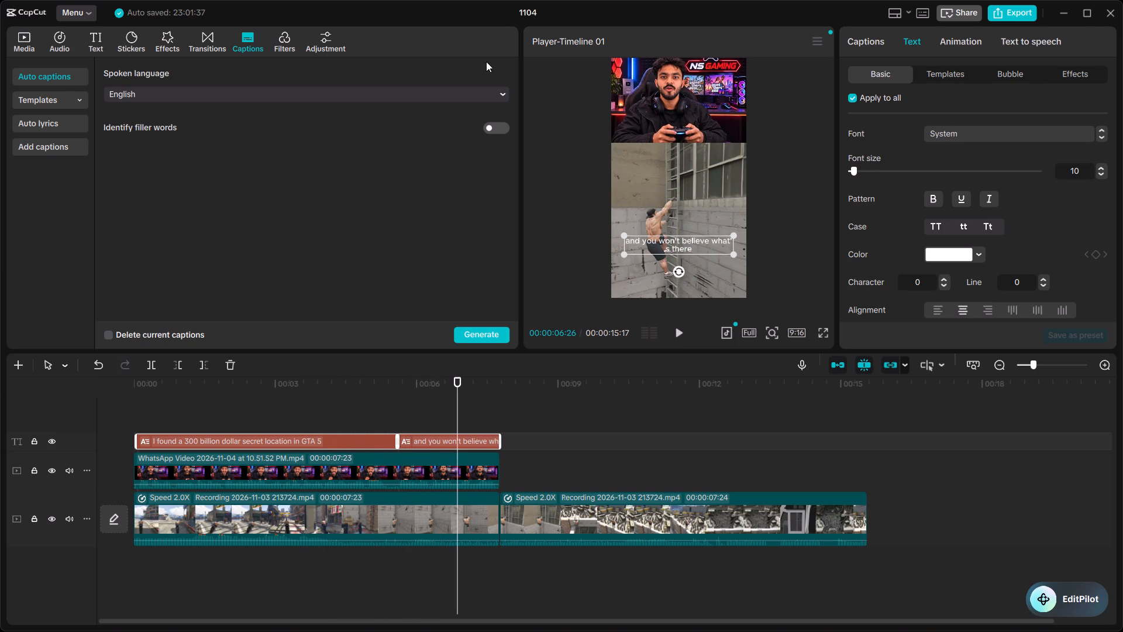
Turn on filler-word identification in the auto captions settings.
{"action": "left_click", "coordinate": [495, 131]}
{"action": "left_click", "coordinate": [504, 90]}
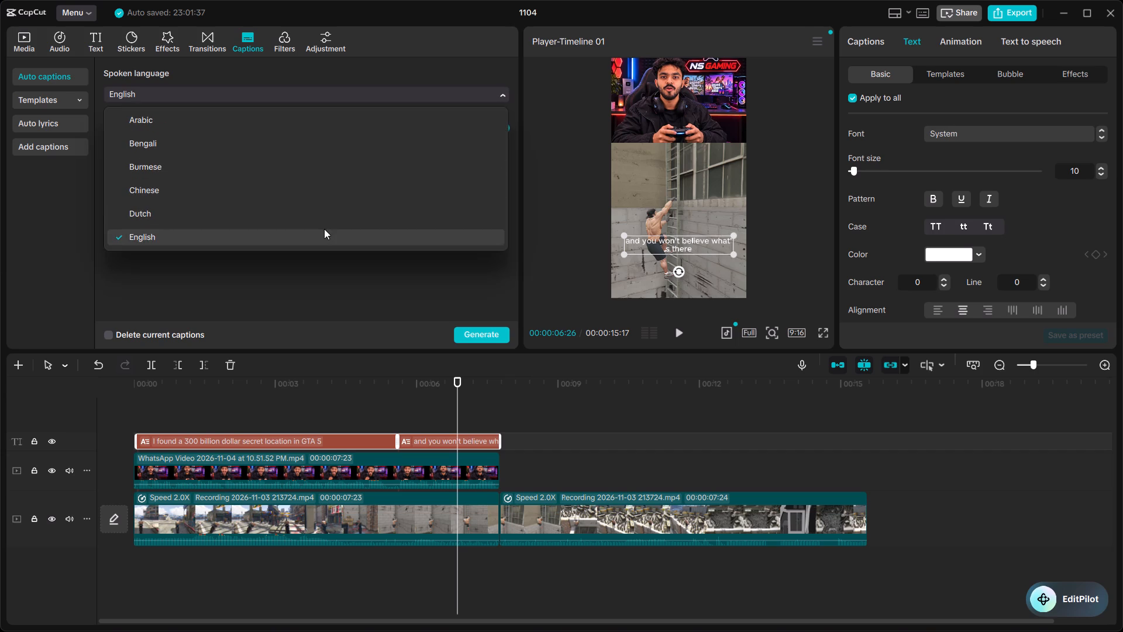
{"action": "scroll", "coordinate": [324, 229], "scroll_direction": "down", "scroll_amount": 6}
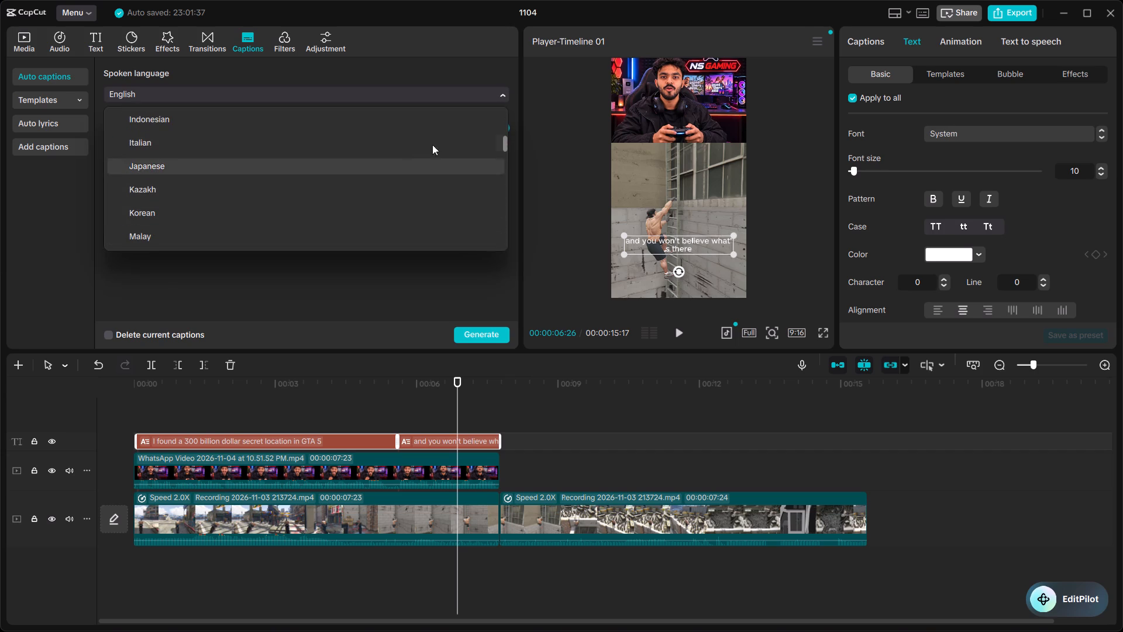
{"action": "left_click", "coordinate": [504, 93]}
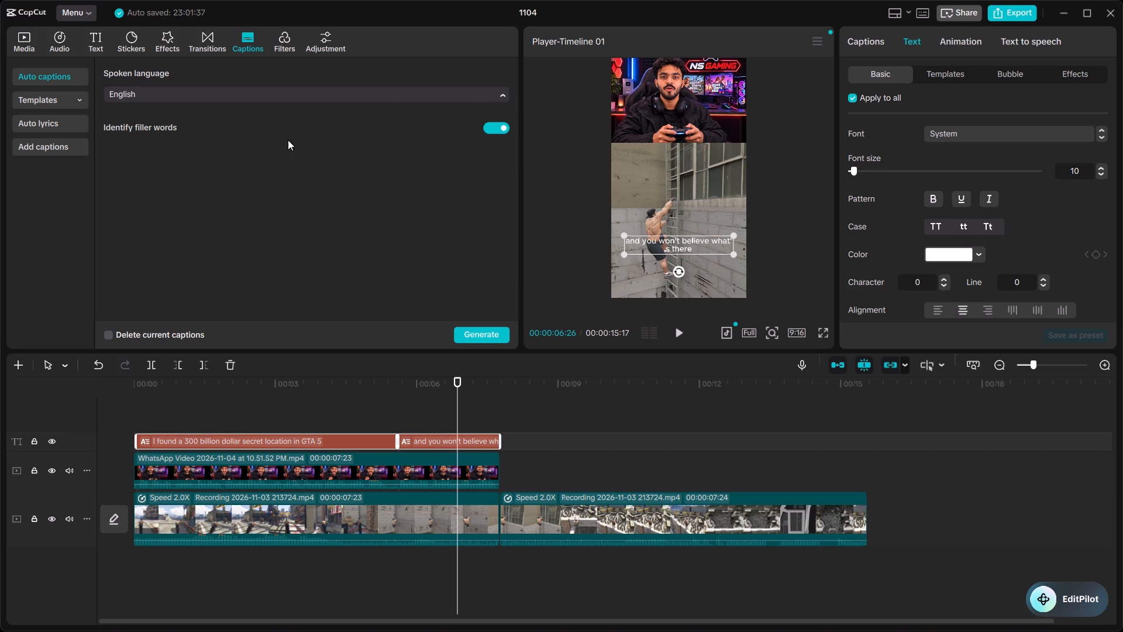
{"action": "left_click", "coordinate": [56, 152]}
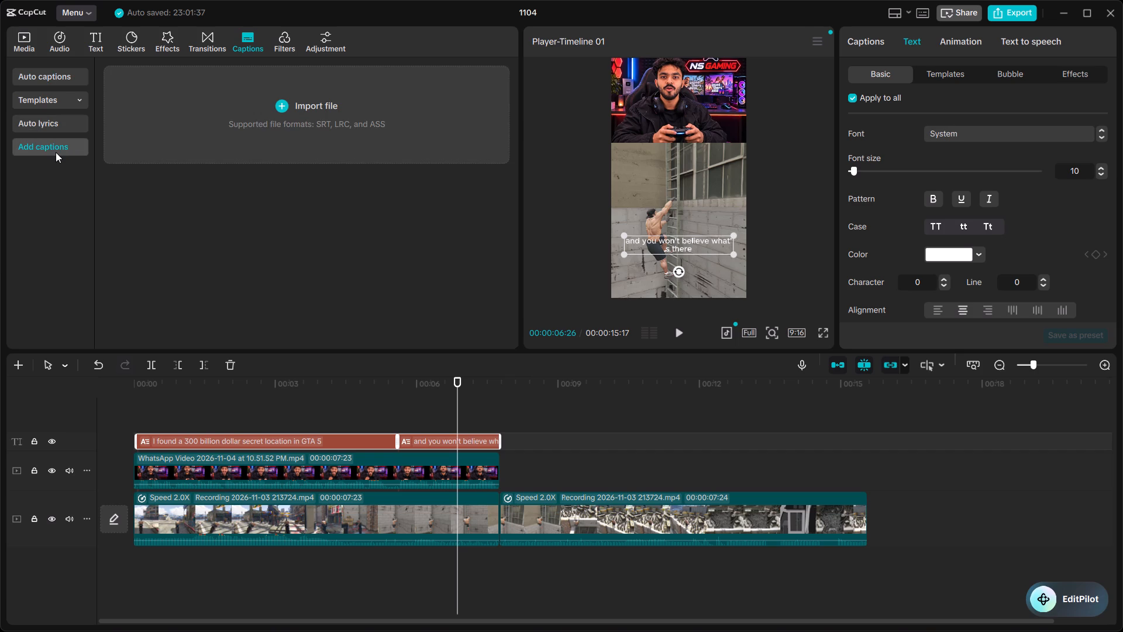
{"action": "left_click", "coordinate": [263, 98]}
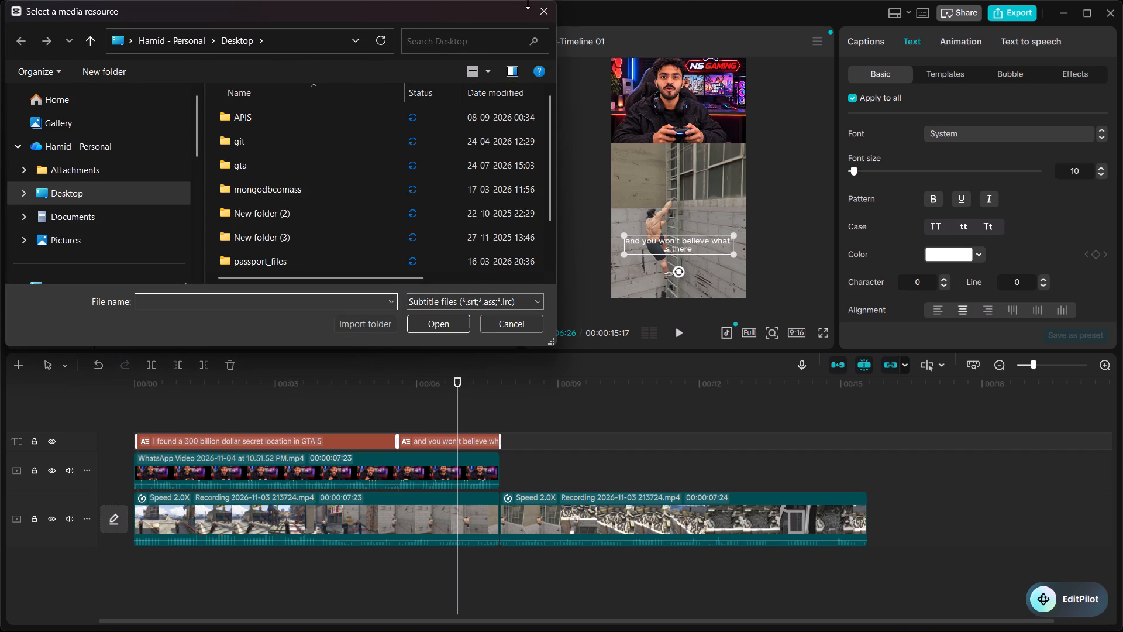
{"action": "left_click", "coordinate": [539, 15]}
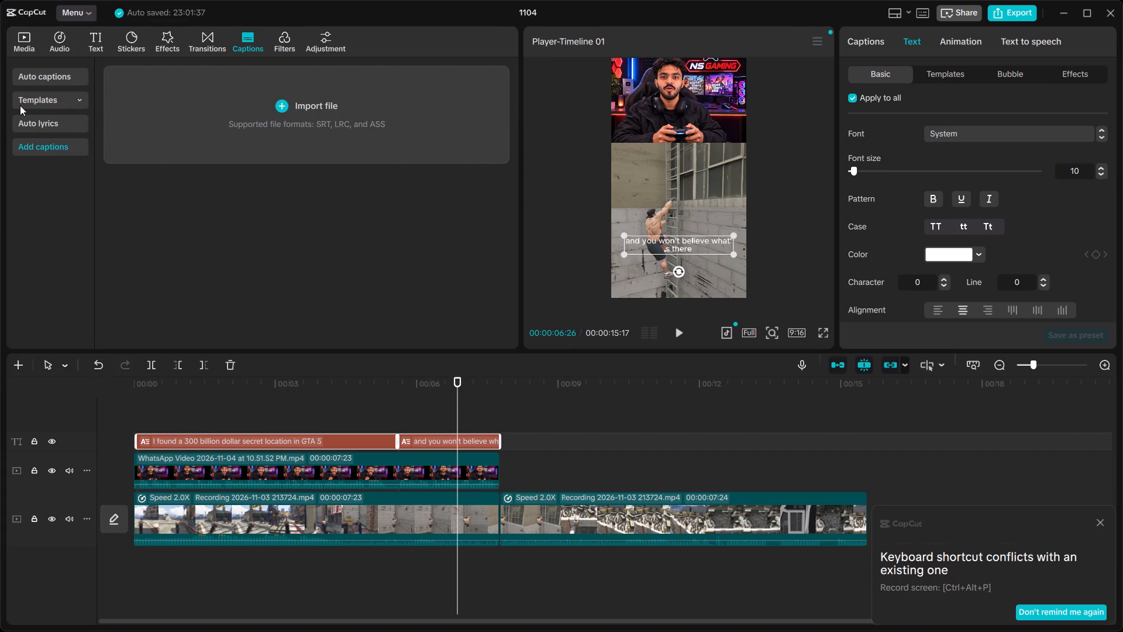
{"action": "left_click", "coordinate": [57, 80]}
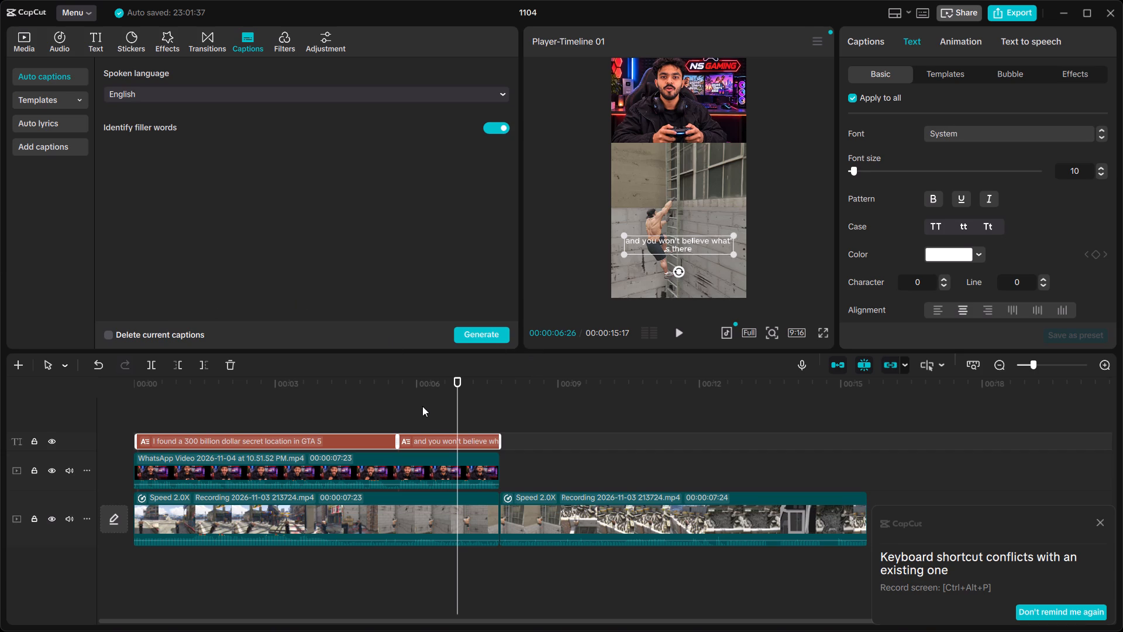
Check the text of both captions and preview the rest of the timeline, returning the playhead to the start.
{"action": "left_click", "coordinate": [426, 434]}
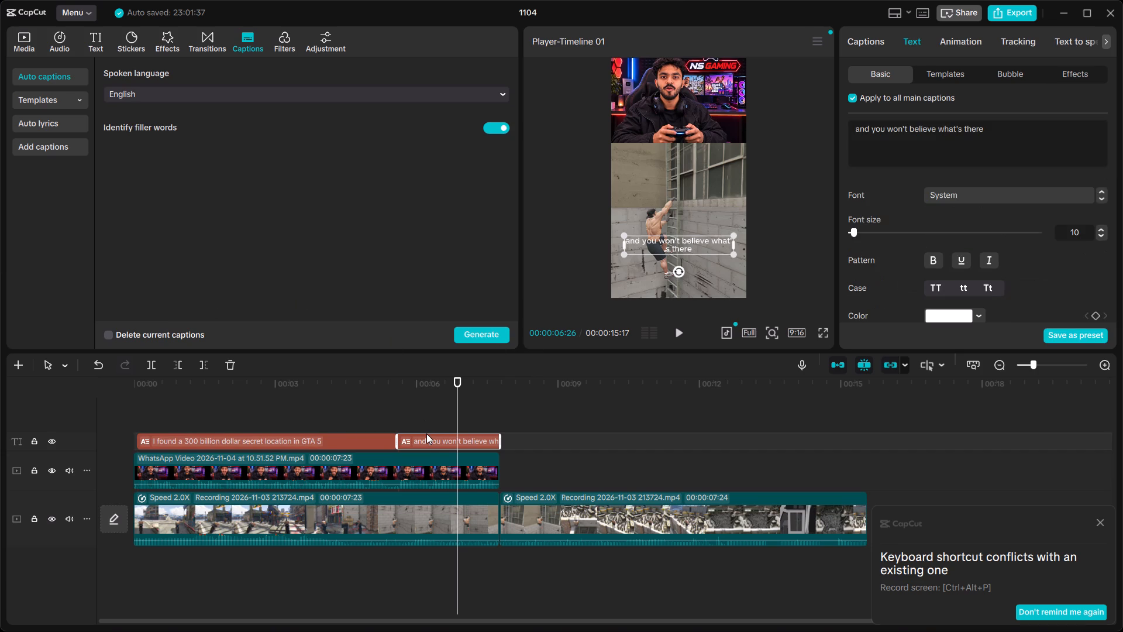
{"action": "left_click", "coordinate": [312, 436]}
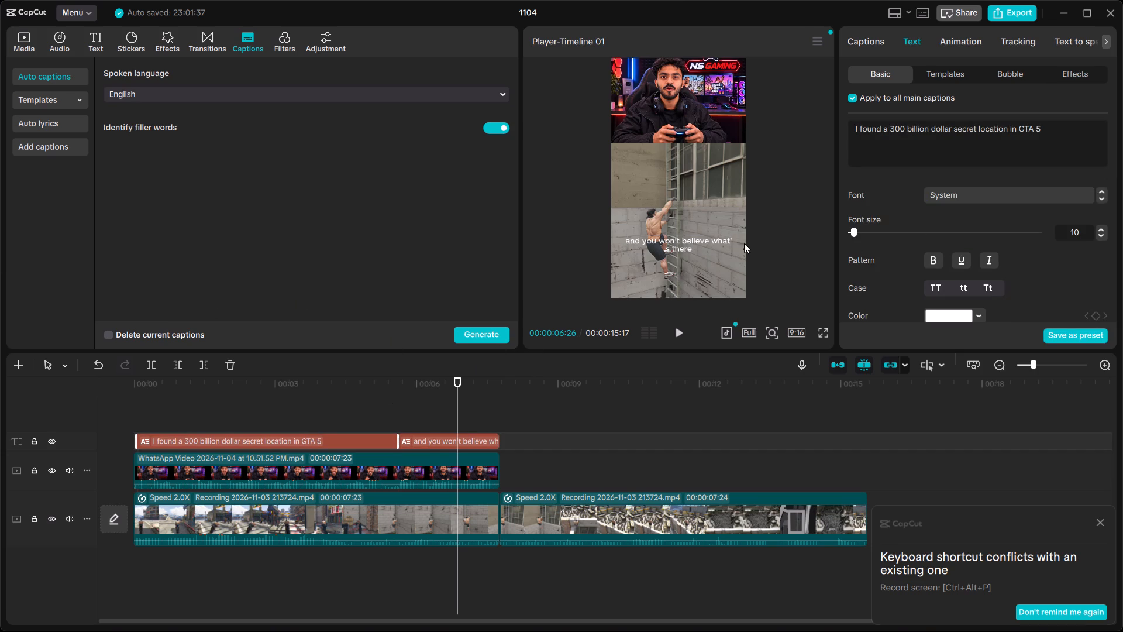
{"action": "left_click", "coordinate": [674, 332]}
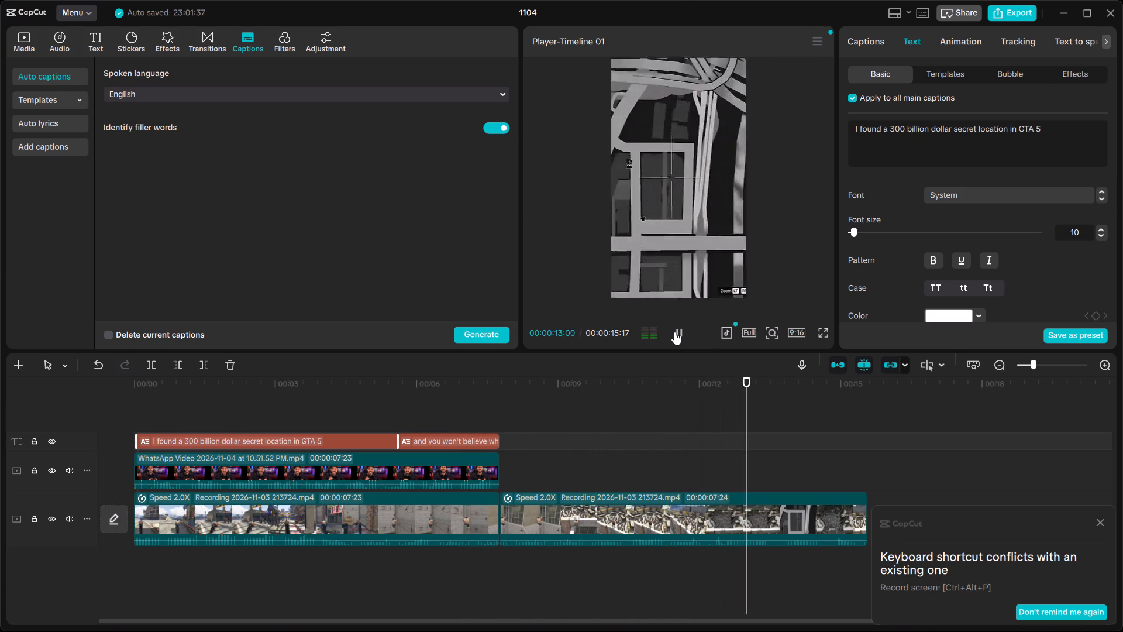
{"action": "left_click", "coordinate": [674, 332]}
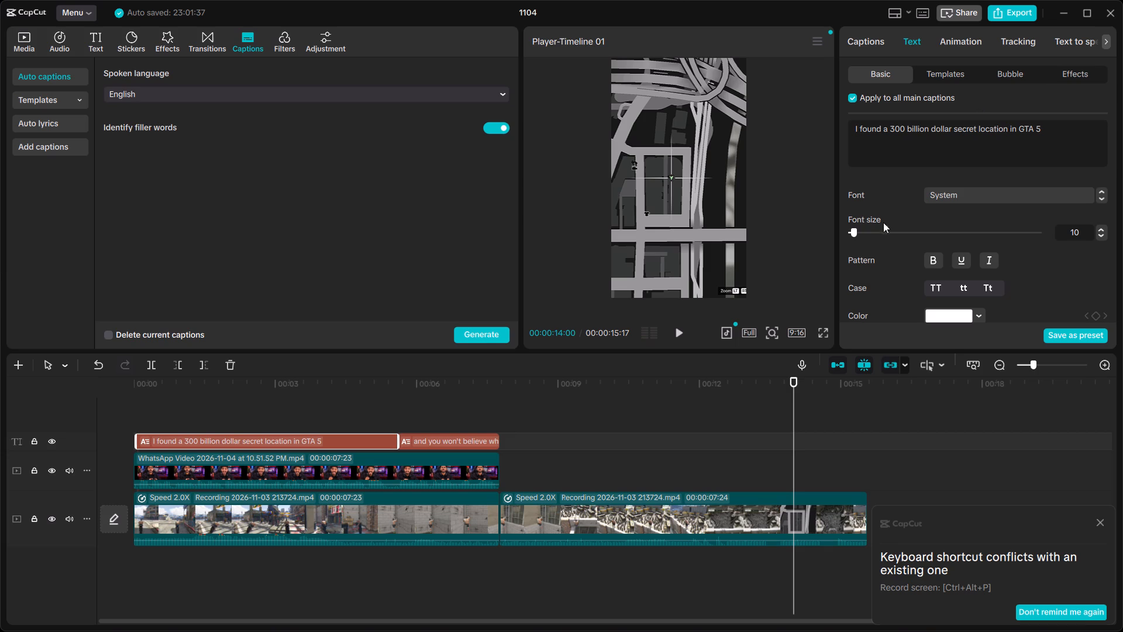
{"action": "left_click_drag", "start_coordinate": [792, 417], "coordinate": [273, 417]}
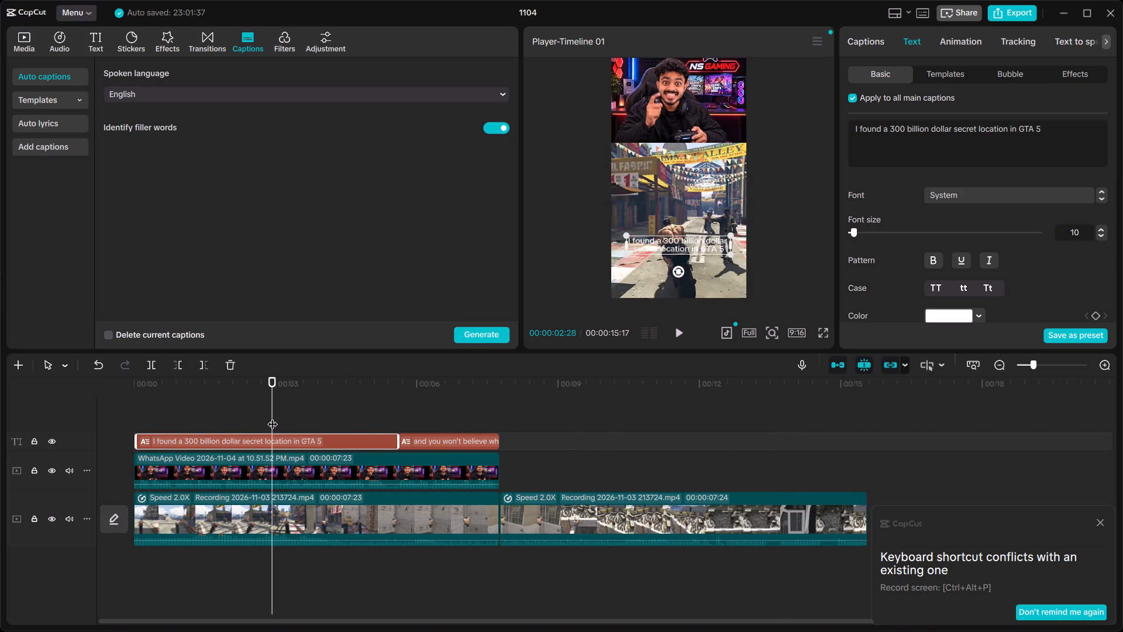
{"action": "left_click_drag", "start_coordinate": [273, 417], "coordinate": [89, 399]}
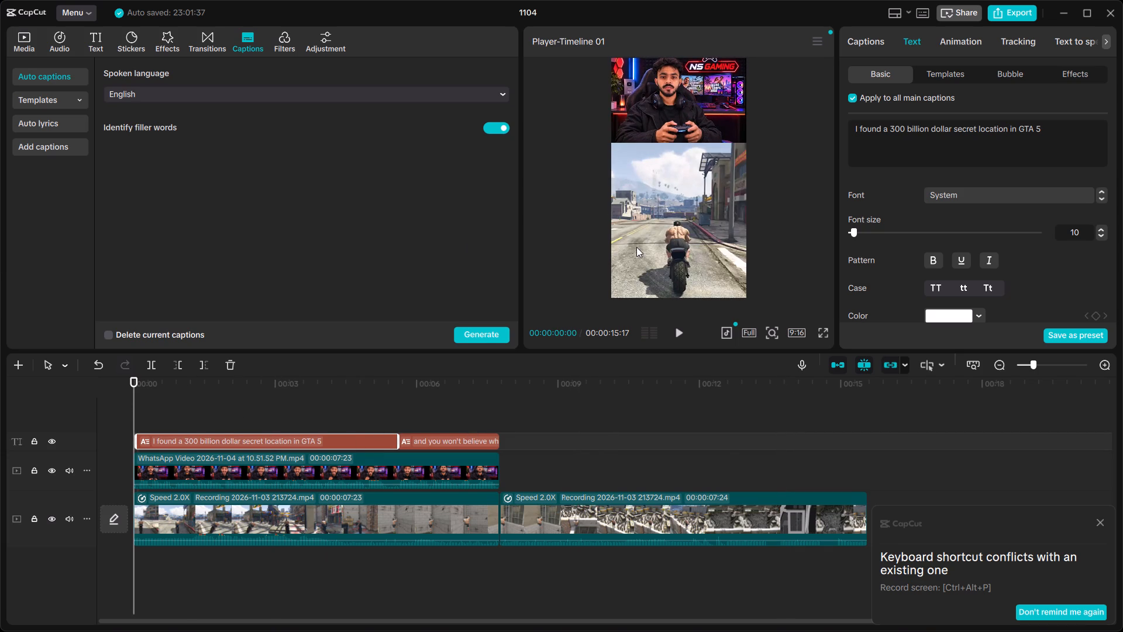
Look through the text effects and the trending text templates available for the captions.
{"action": "left_click", "coordinate": [949, 75]}
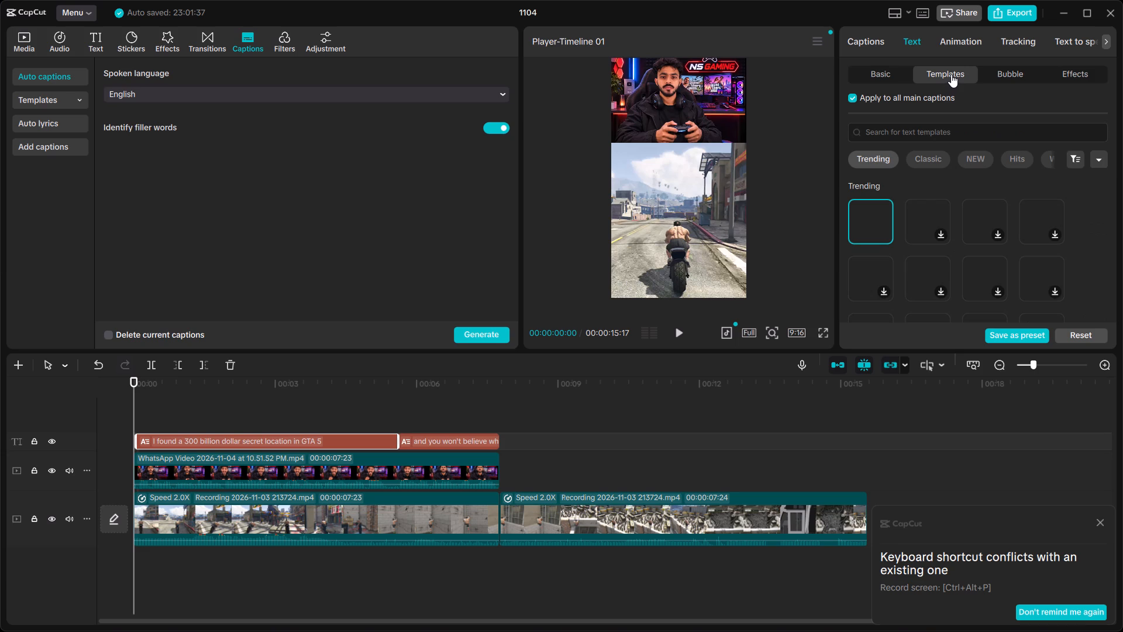
{"action": "left_click", "coordinate": [1081, 70]}
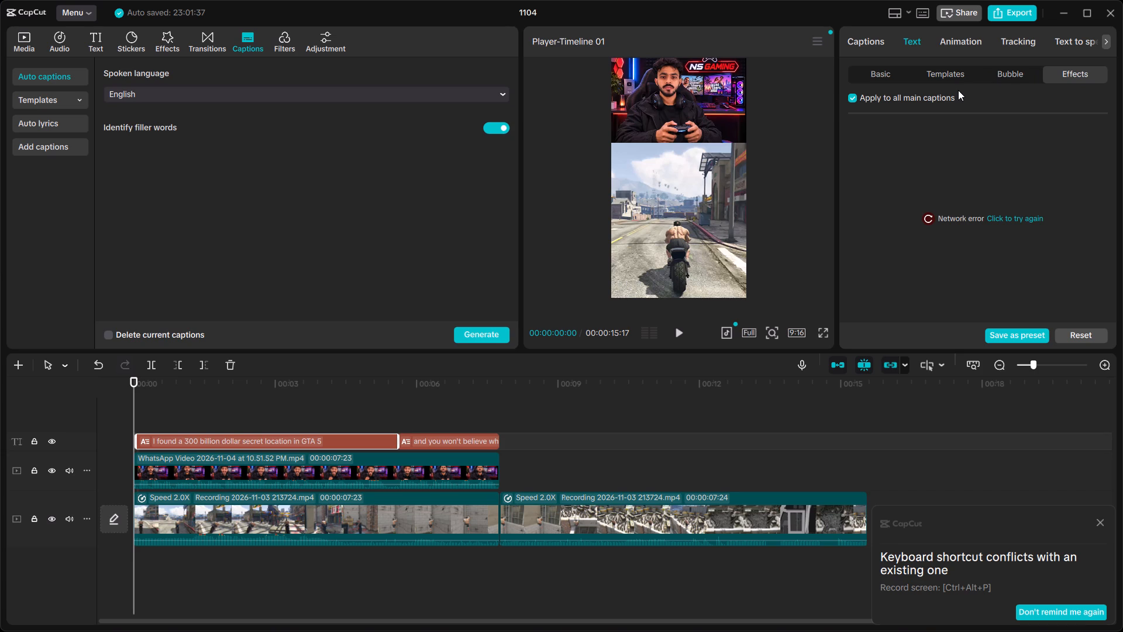
{"action": "left_click", "coordinate": [1015, 215]}
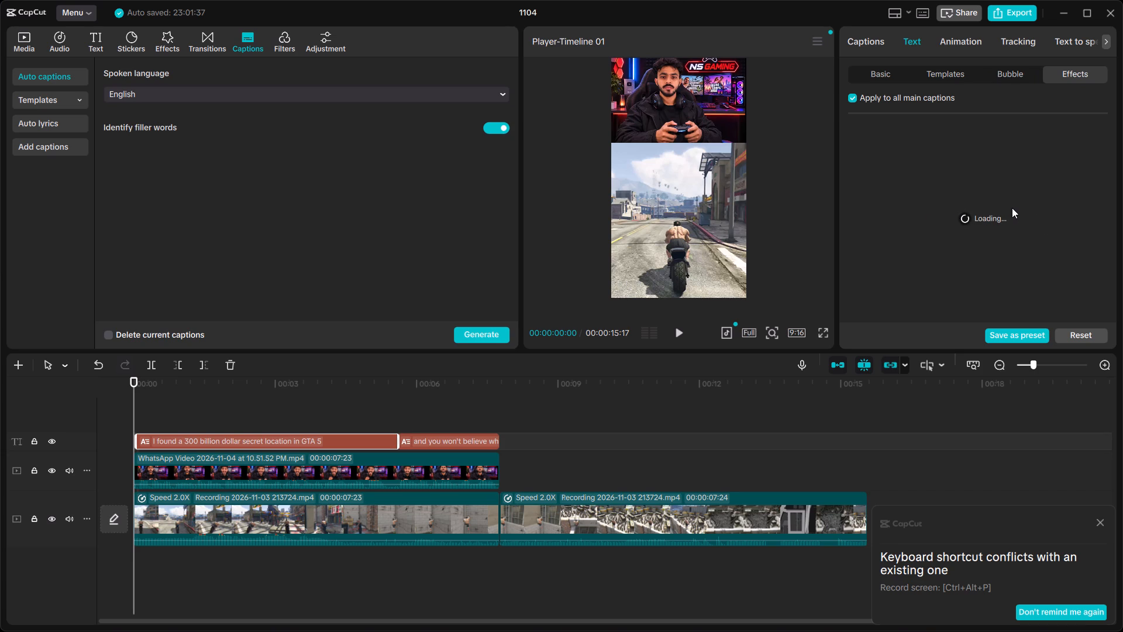
{"action": "left_click", "coordinate": [931, 70]}
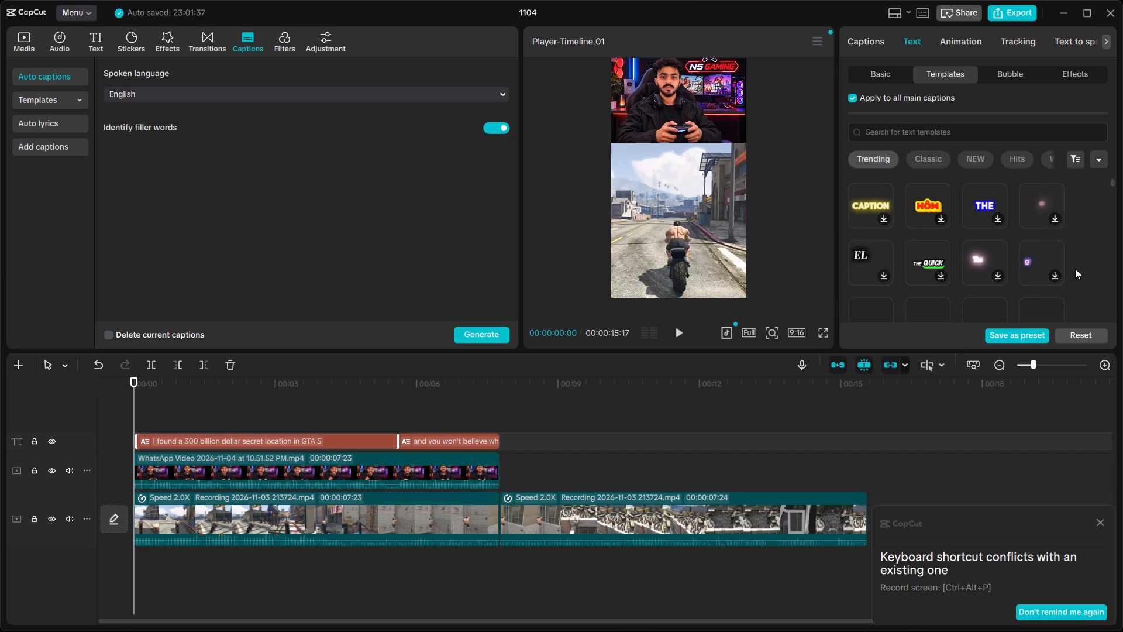
{"action": "scroll", "coordinate": [1075, 269], "scroll_direction": "up", "scroll_amount": 1}
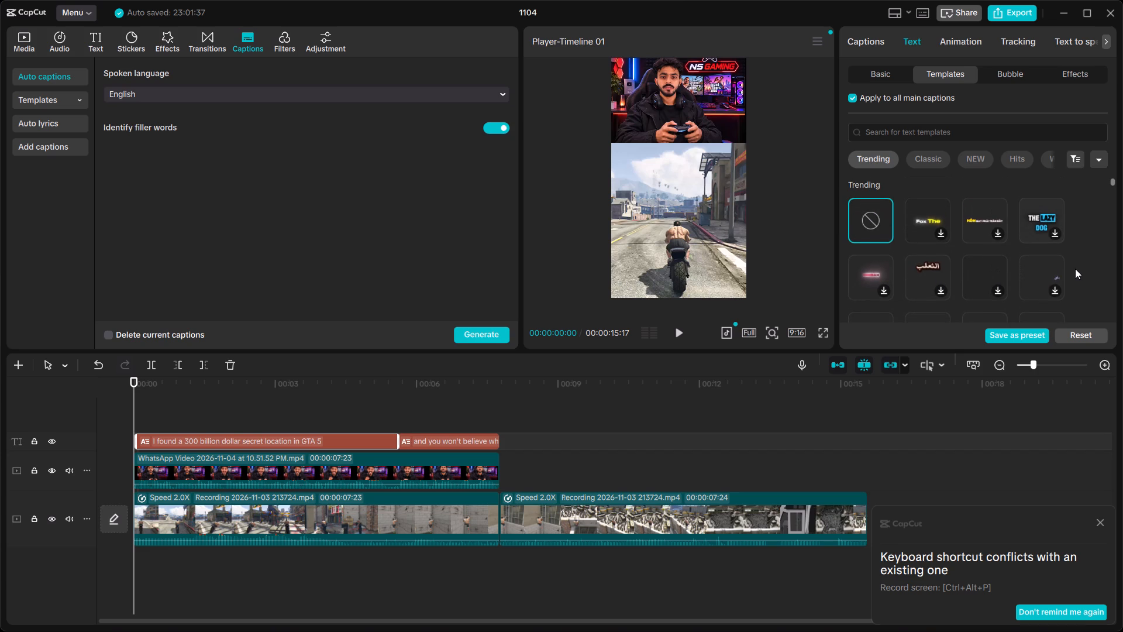
{"action": "scroll", "coordinate": [1075, 269], "scroll_direction": "up", "scroll_amount": 2}
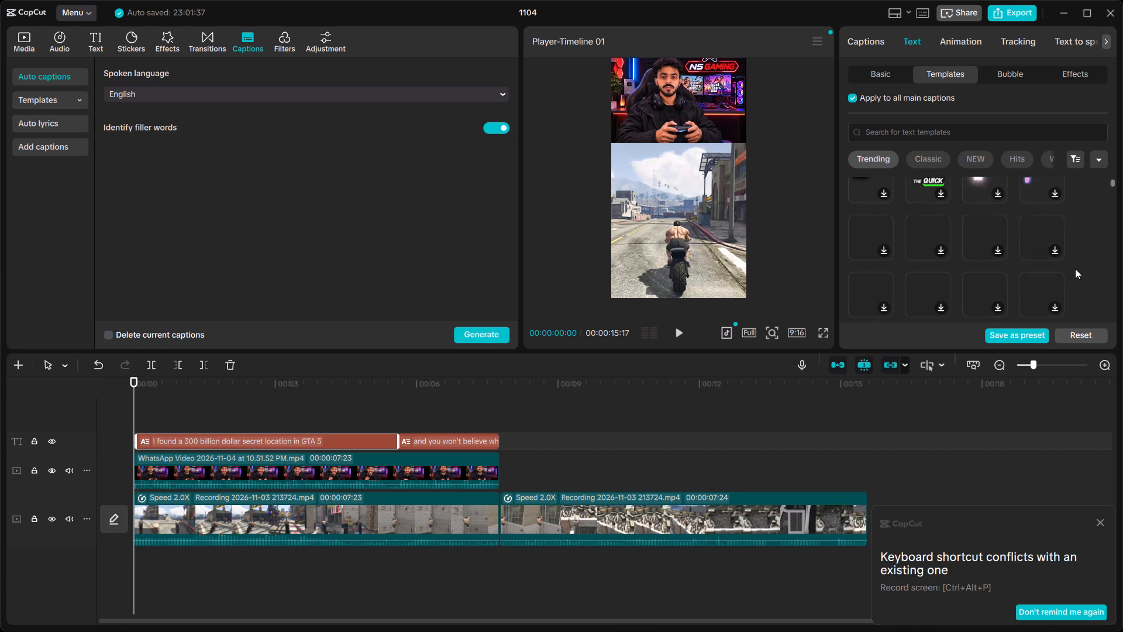
{"action": "scroll", "coordinate": [1075, 269], "scroll_direction": "up", "scroll_amount": 1}
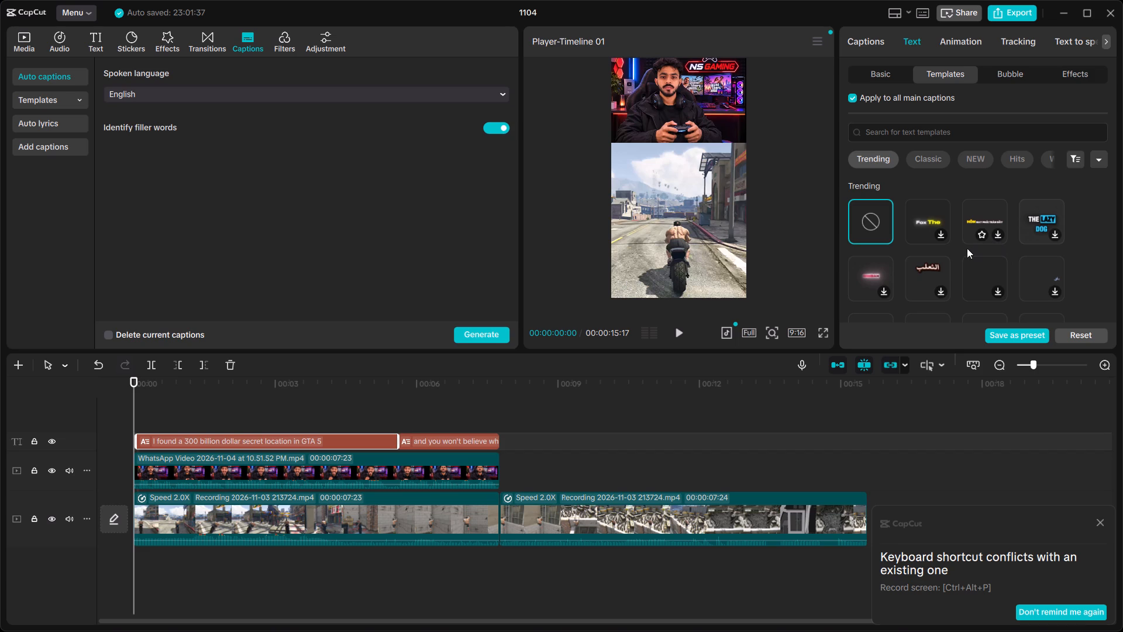
Try trending text templates on all main captions, including "The Lazy Dog", ending with the white-and-yellow "Fox The" style.
{"action": "left_click", "coordinate": [939, 233]}
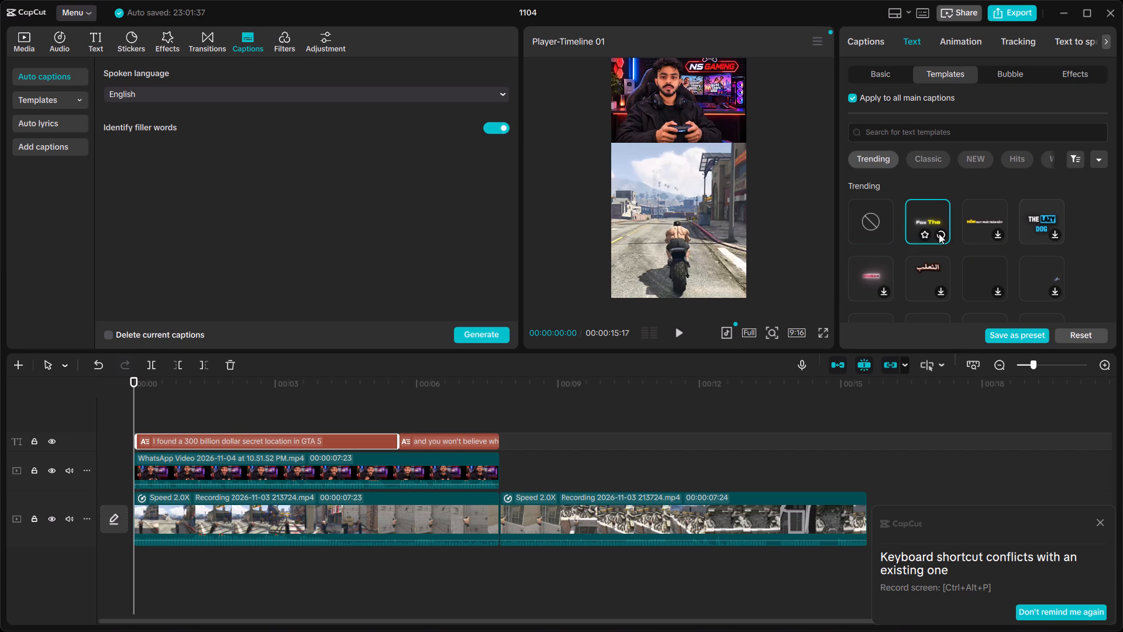
{"action": "left_click", "coordinate": [998, 236]}
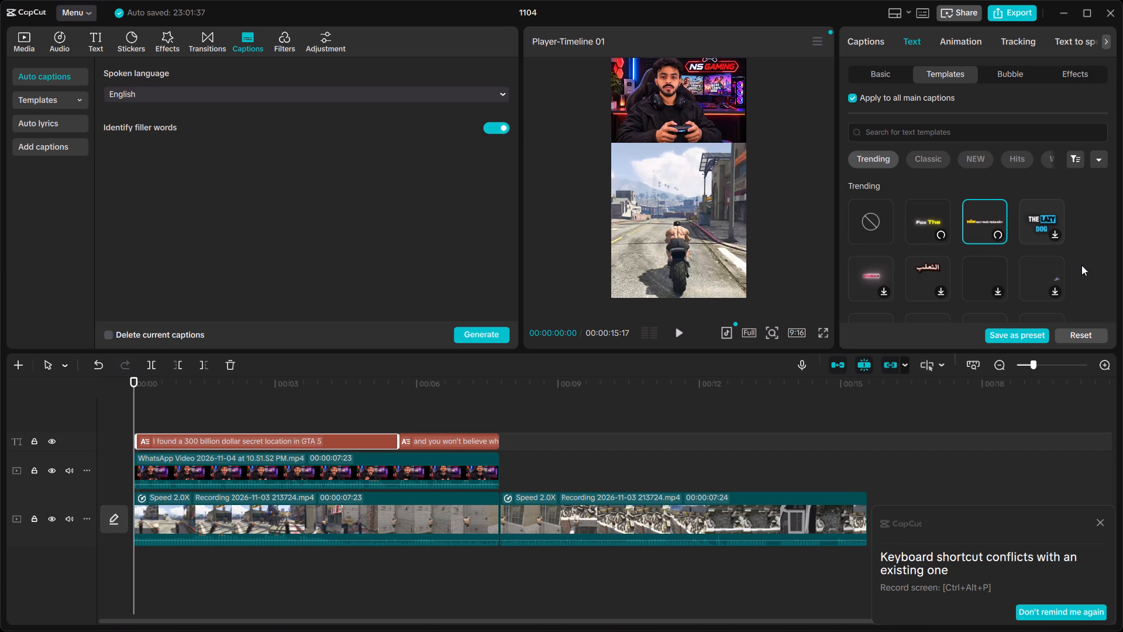
{"action": "scroll", "coordinate": [1081, 265], "scroll_direction": "down", "scroll_amount": 1}
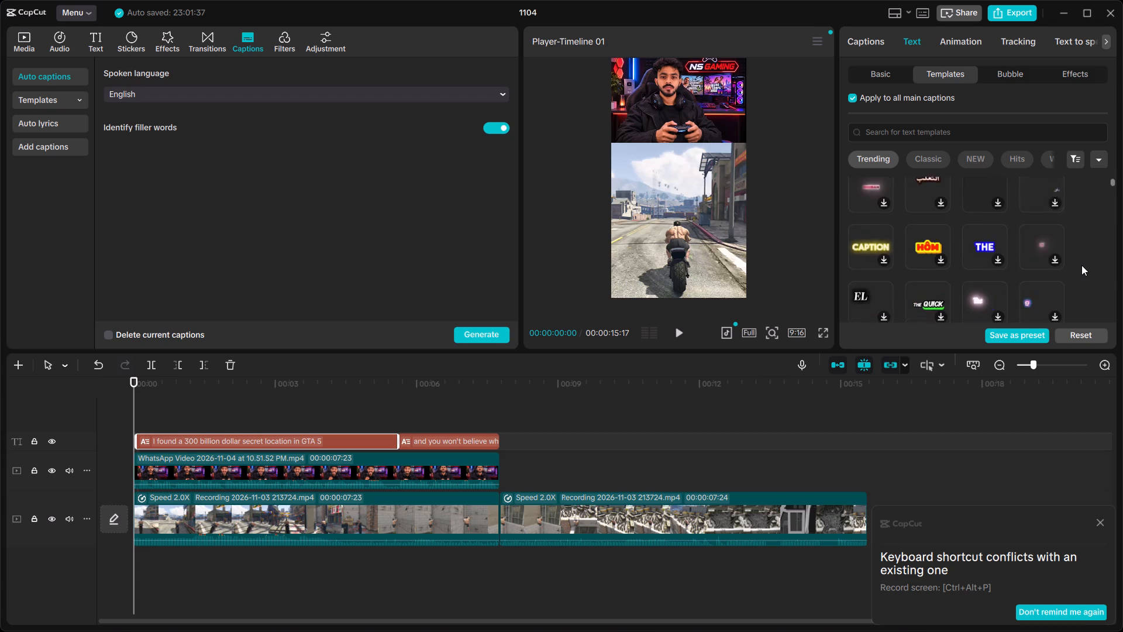
{"action": "scroll", "coordinate": [1081, 265], "scroll_direction": "up", "scroll_amount": 1}
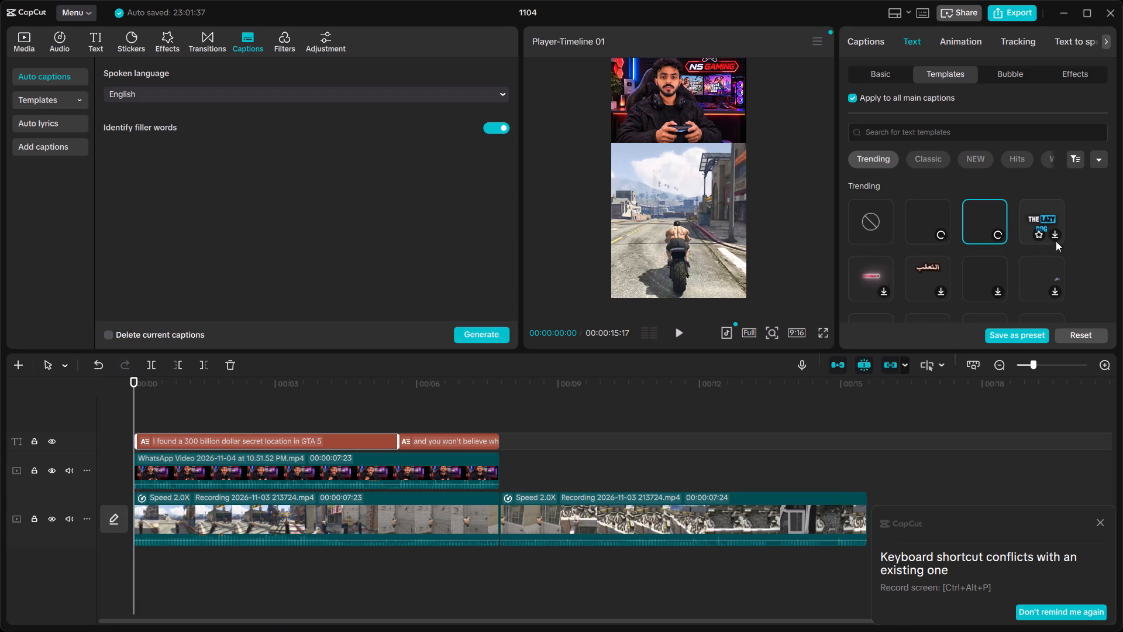
{"action": "left_click", "coordinate": [1055, 236]}
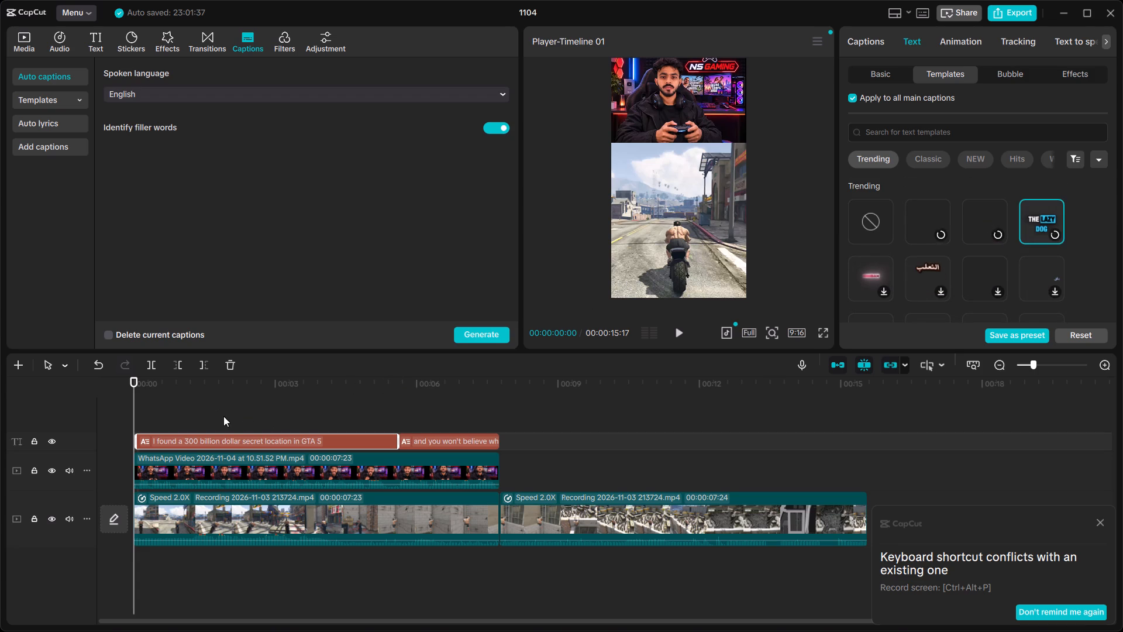
{"action": "left_click", "coordinate": [237, 441]}
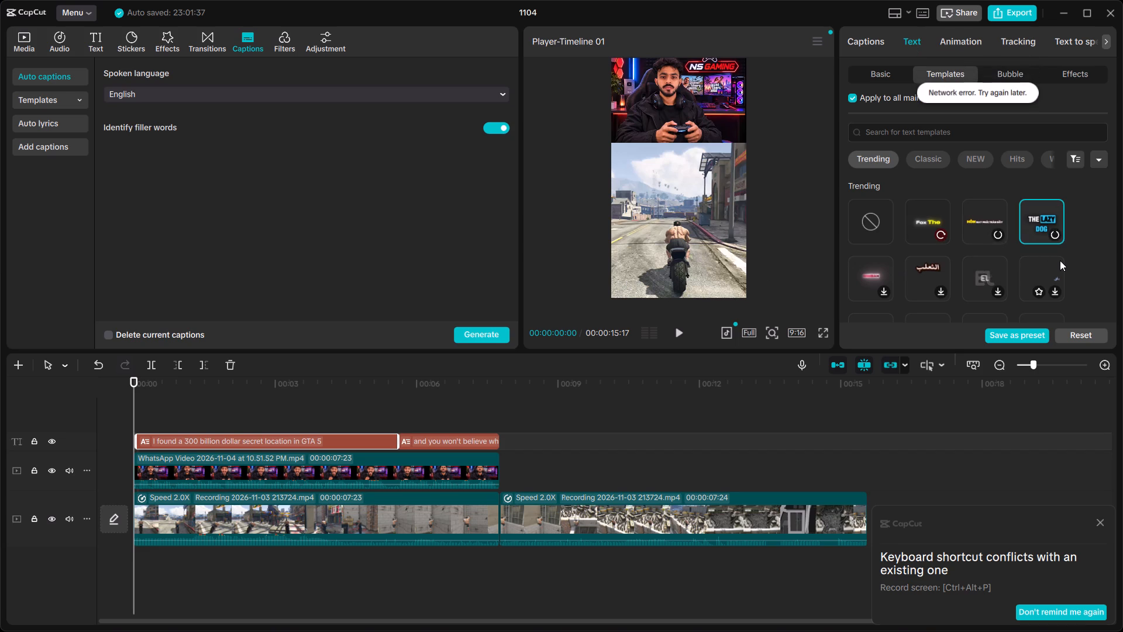
{"action": "left_click", "coordinate": [943, 235]}
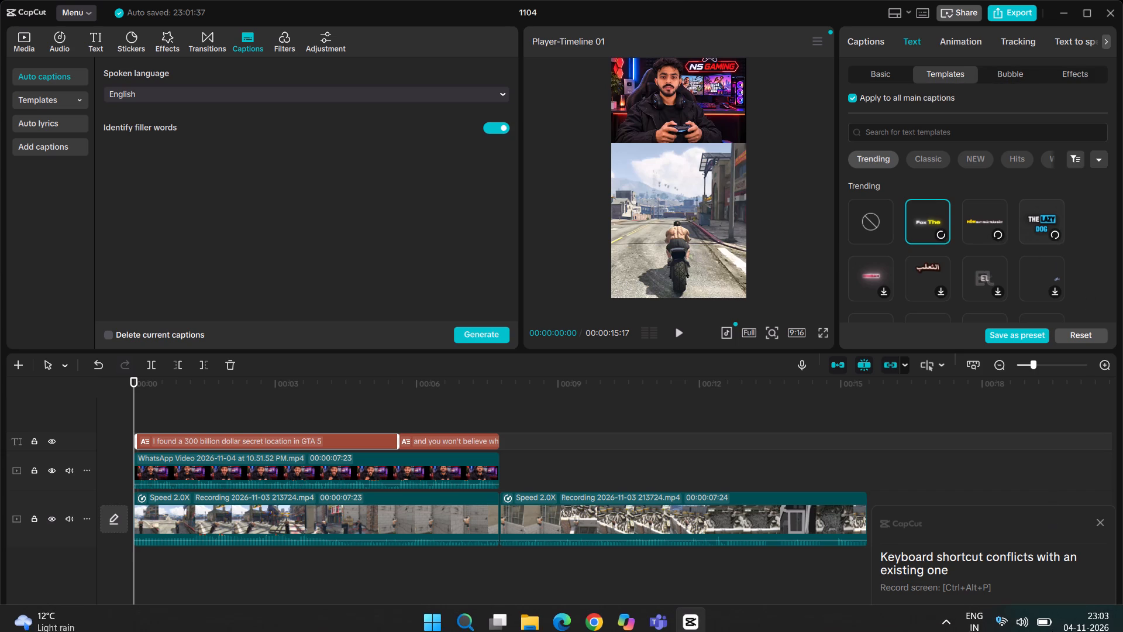
{"action": "left_click", "coordinate": [1104, 520]}
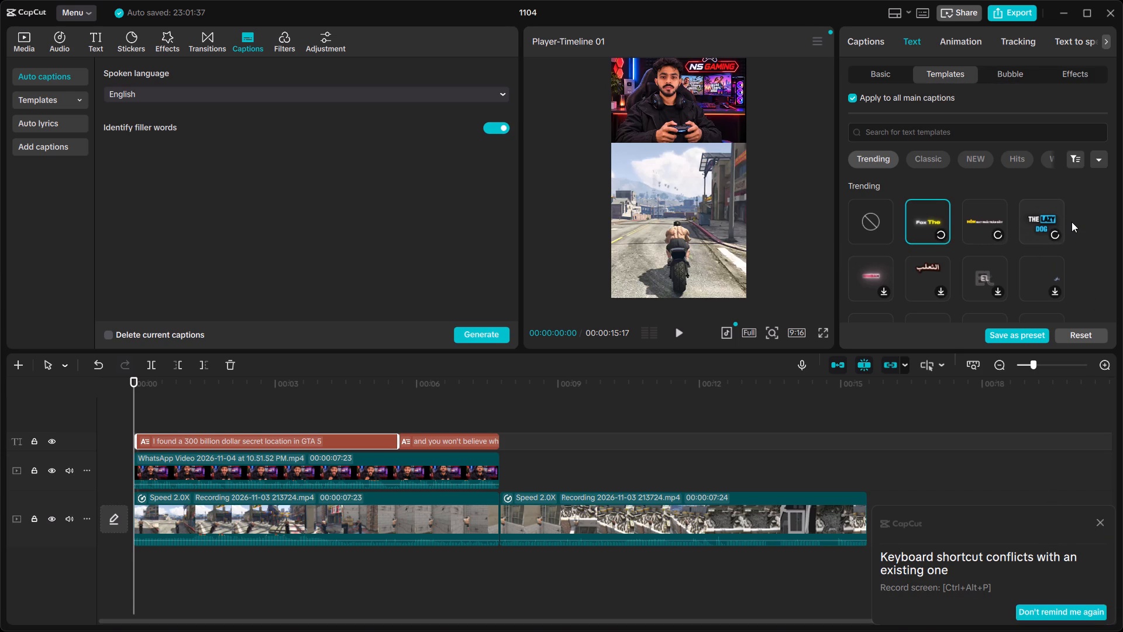
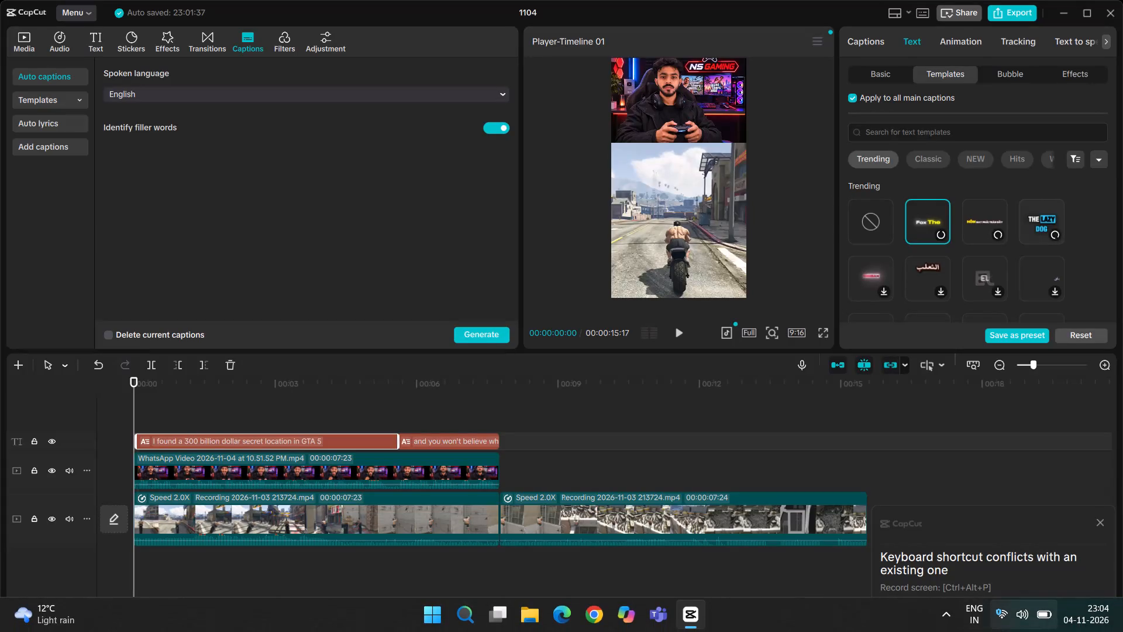
Dismiss the notification about the conflicting screen-recording keyboard shortcut.
{"action": "left_click", "coordinate": [1100, 525]}
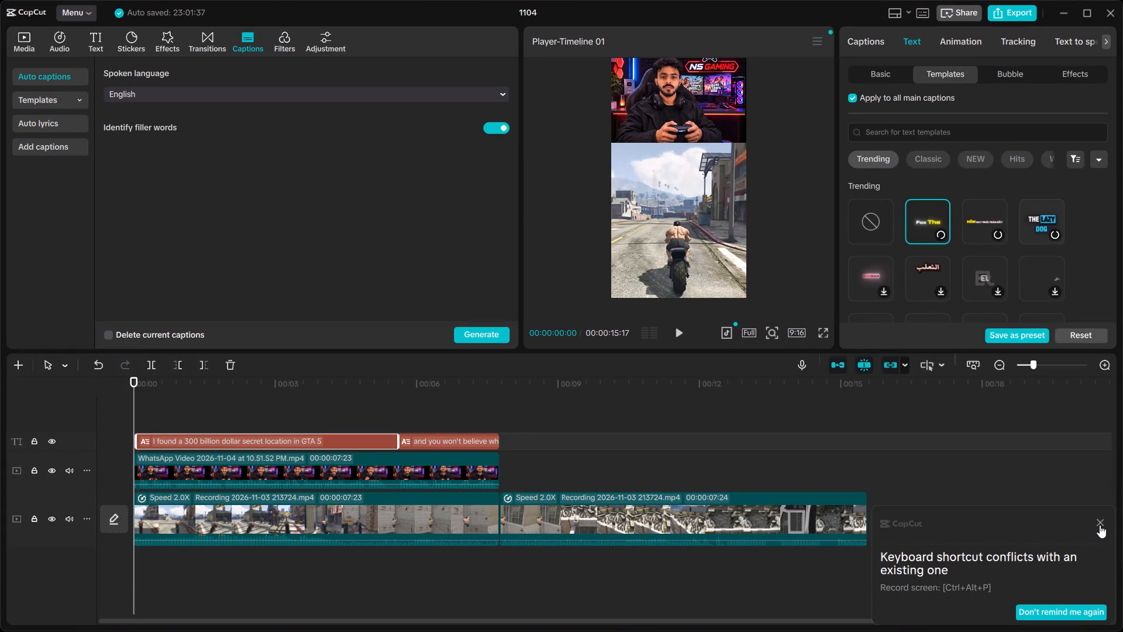
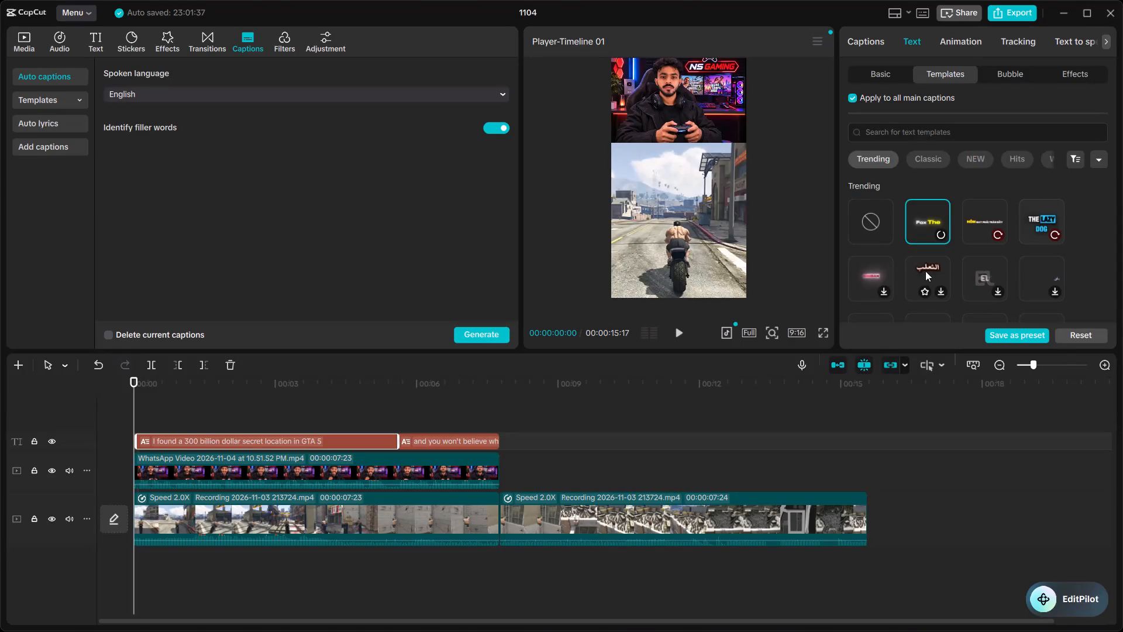
Retry downloading the trending text template with small single-line yellow-and-white lettering for all main captions.
{"action": "left_click", "coordinate": [1000, 232]}
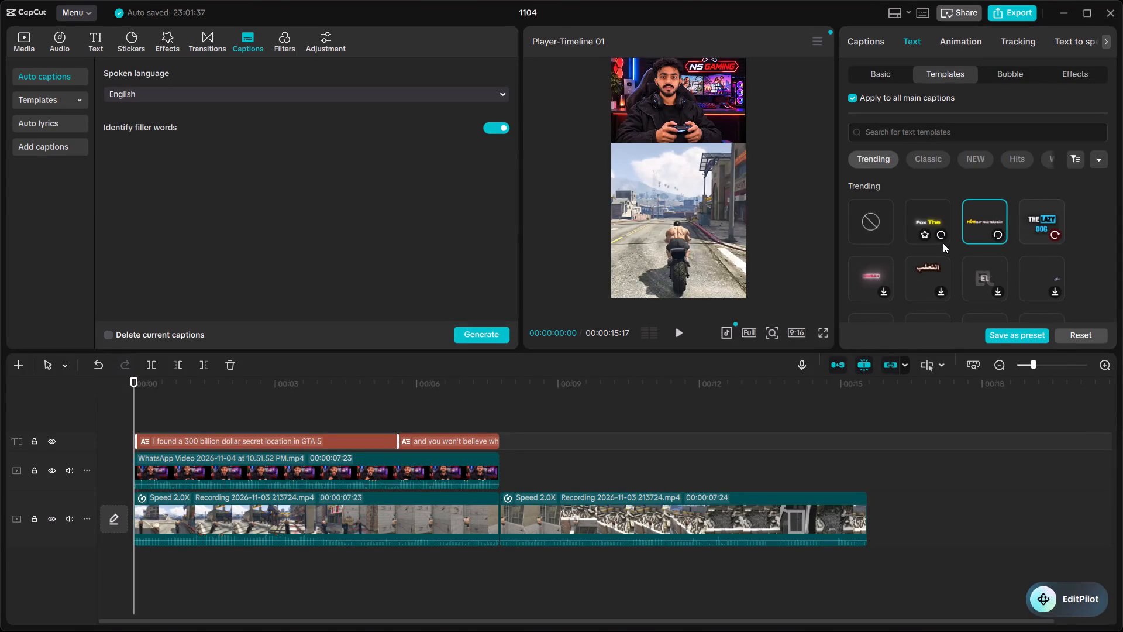
{"action": "left_click", "coordinate": [939, 239]}
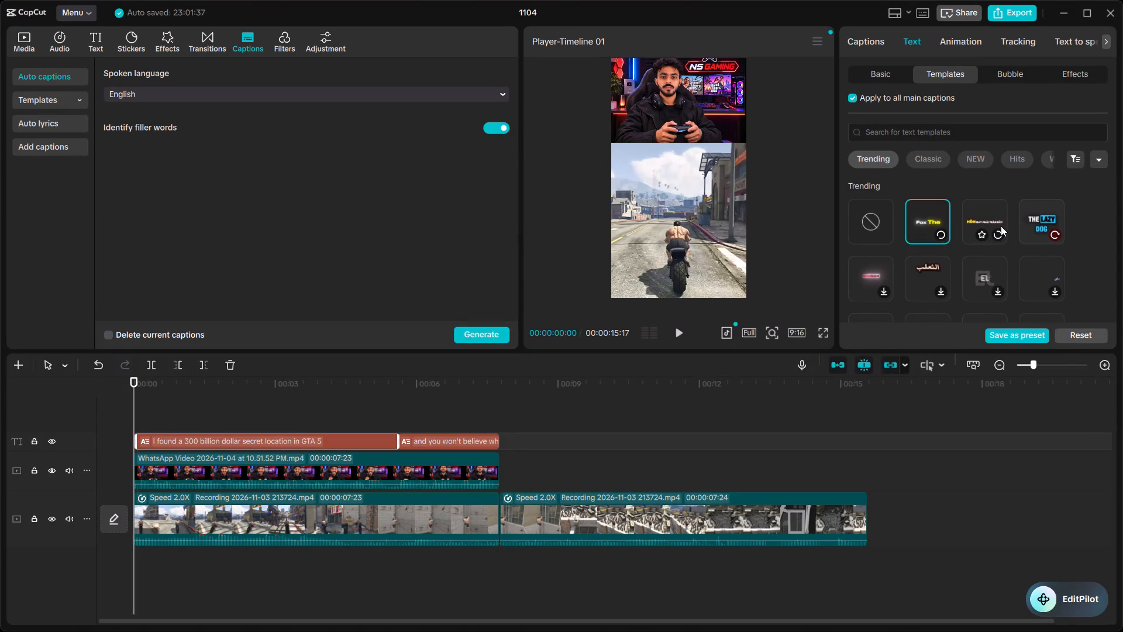
{"action": "left_click", "coordinate": [997, 226]}
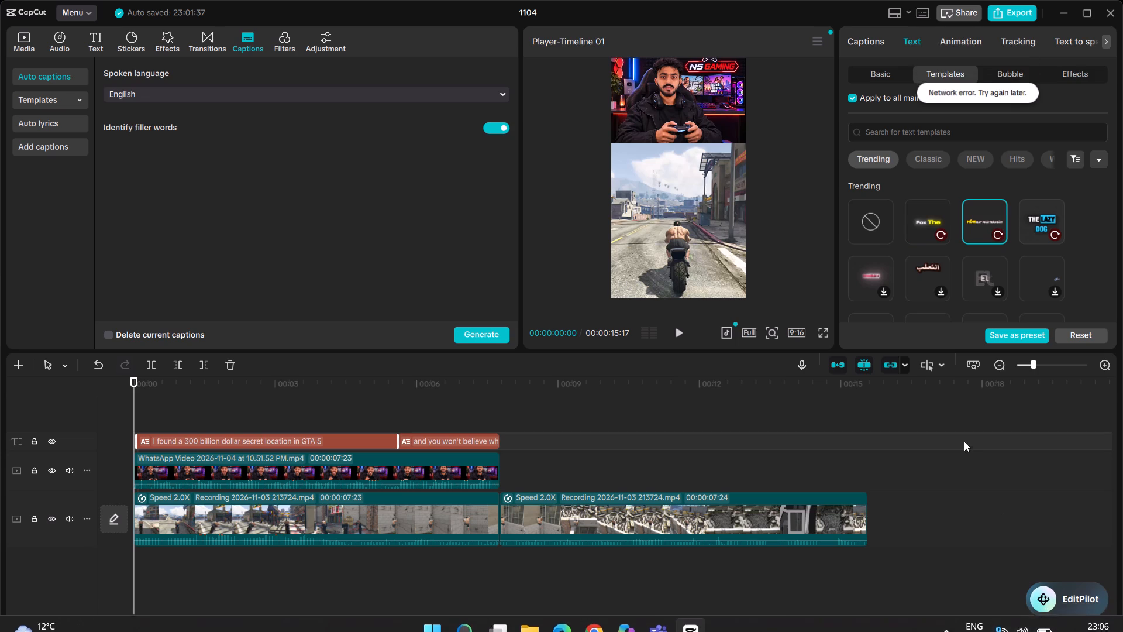
{"action": "left_click", "coordinate": [1004, 235]}
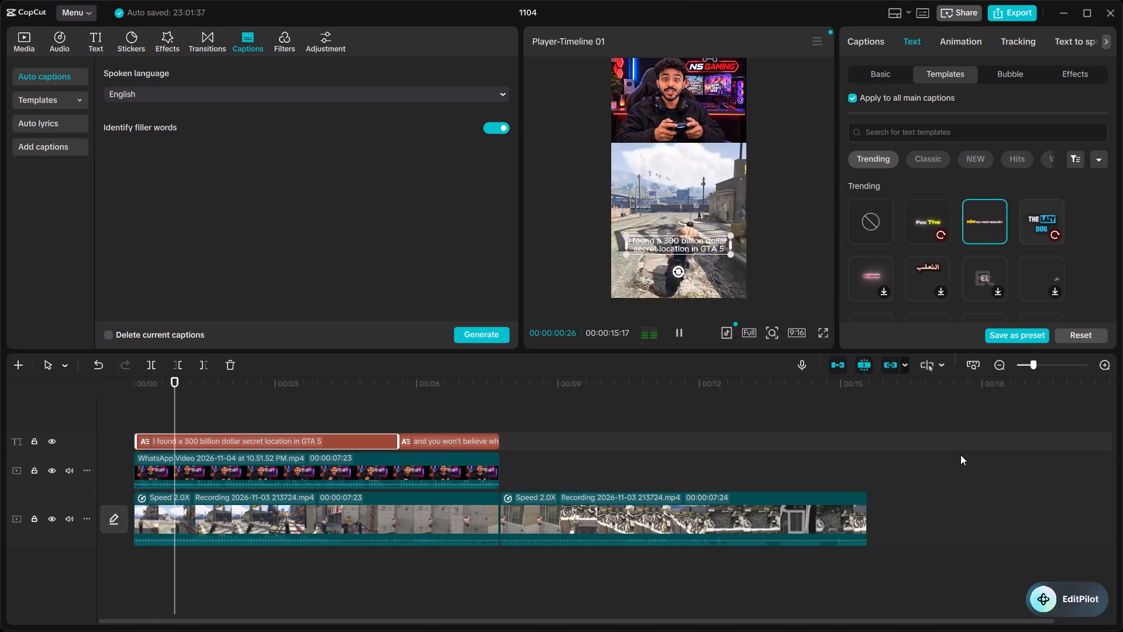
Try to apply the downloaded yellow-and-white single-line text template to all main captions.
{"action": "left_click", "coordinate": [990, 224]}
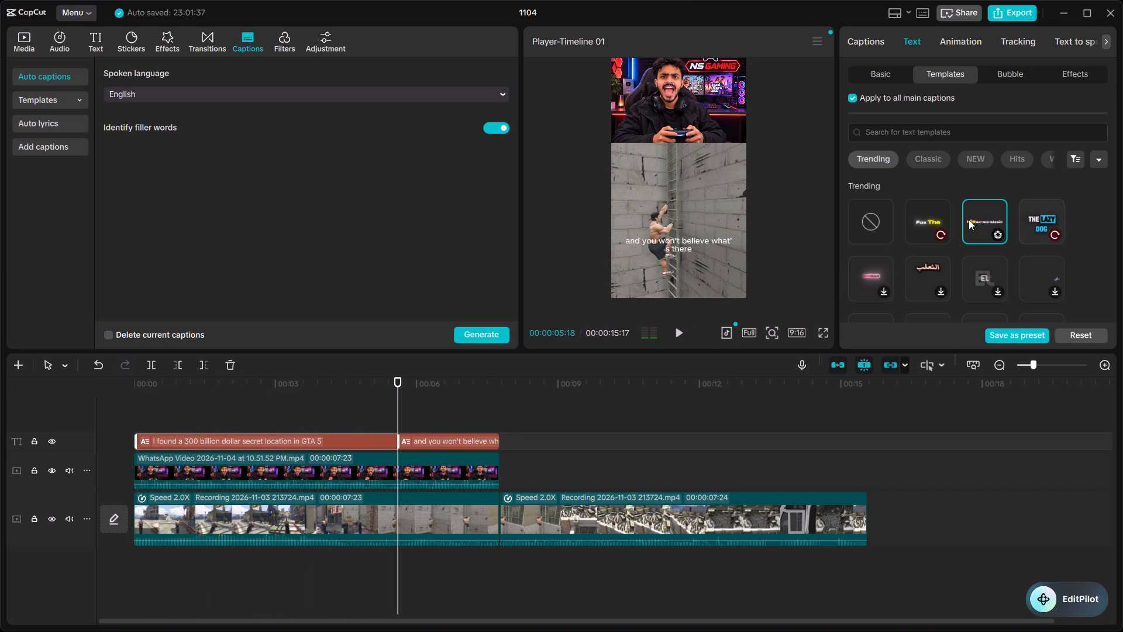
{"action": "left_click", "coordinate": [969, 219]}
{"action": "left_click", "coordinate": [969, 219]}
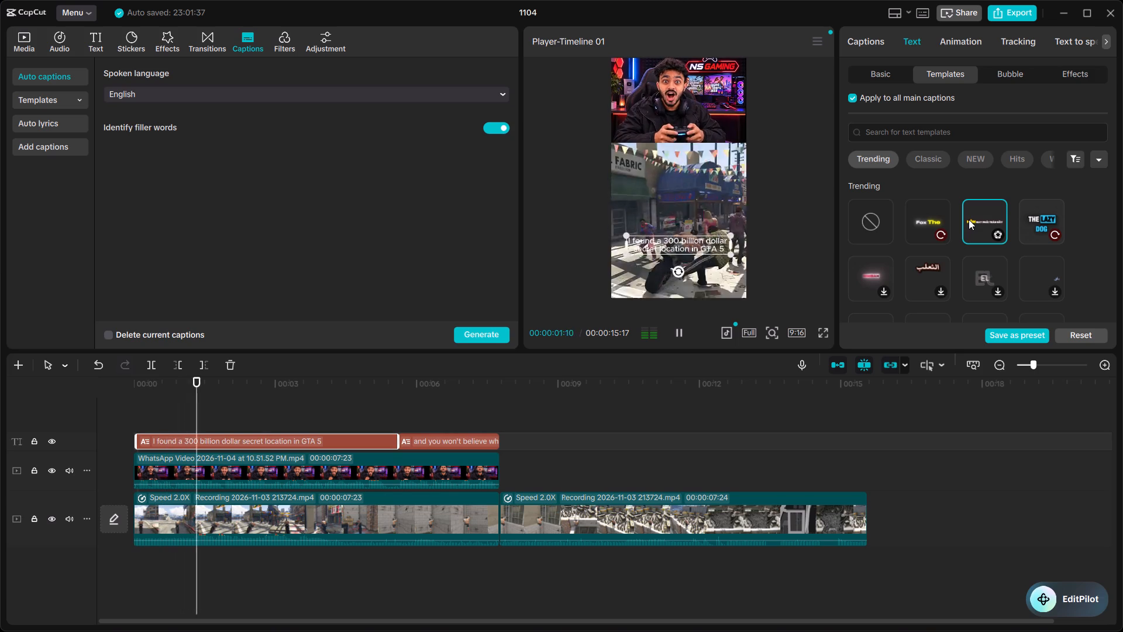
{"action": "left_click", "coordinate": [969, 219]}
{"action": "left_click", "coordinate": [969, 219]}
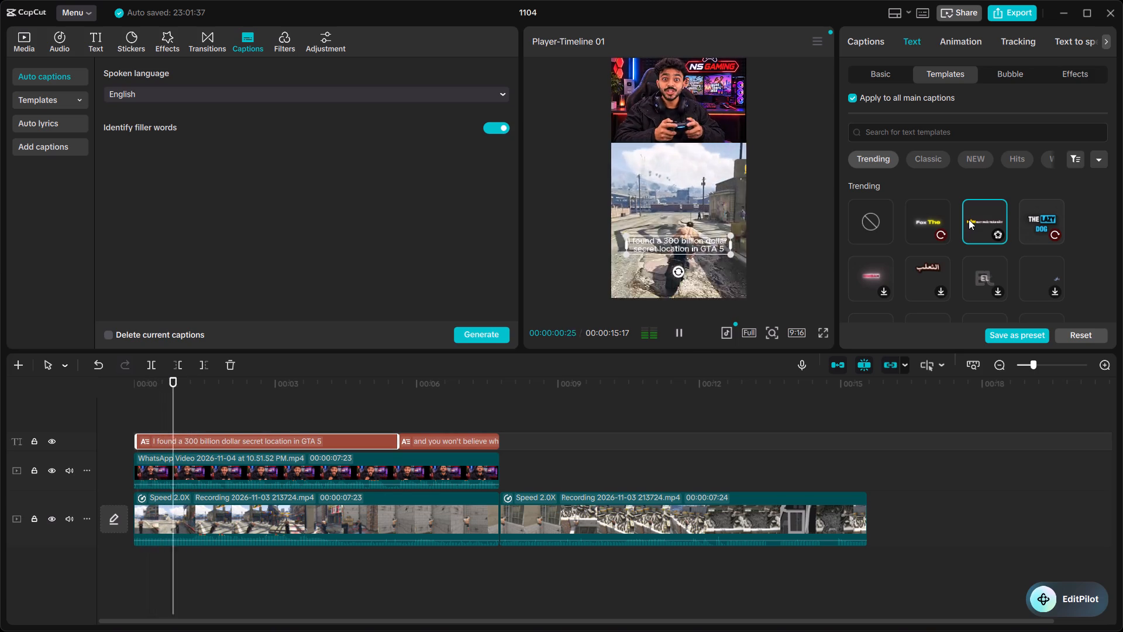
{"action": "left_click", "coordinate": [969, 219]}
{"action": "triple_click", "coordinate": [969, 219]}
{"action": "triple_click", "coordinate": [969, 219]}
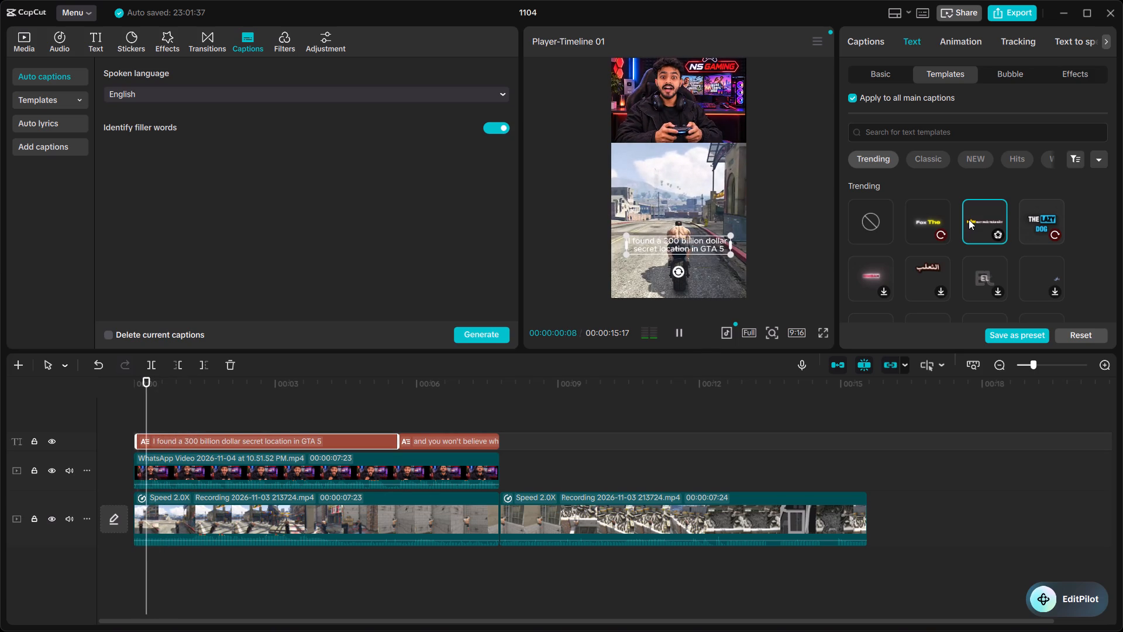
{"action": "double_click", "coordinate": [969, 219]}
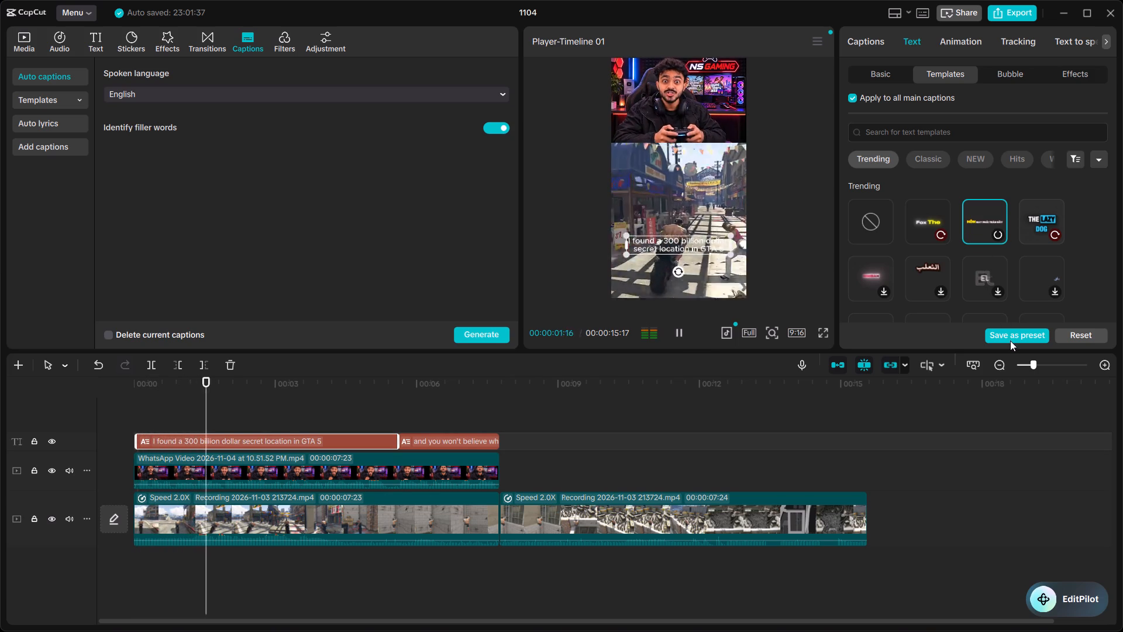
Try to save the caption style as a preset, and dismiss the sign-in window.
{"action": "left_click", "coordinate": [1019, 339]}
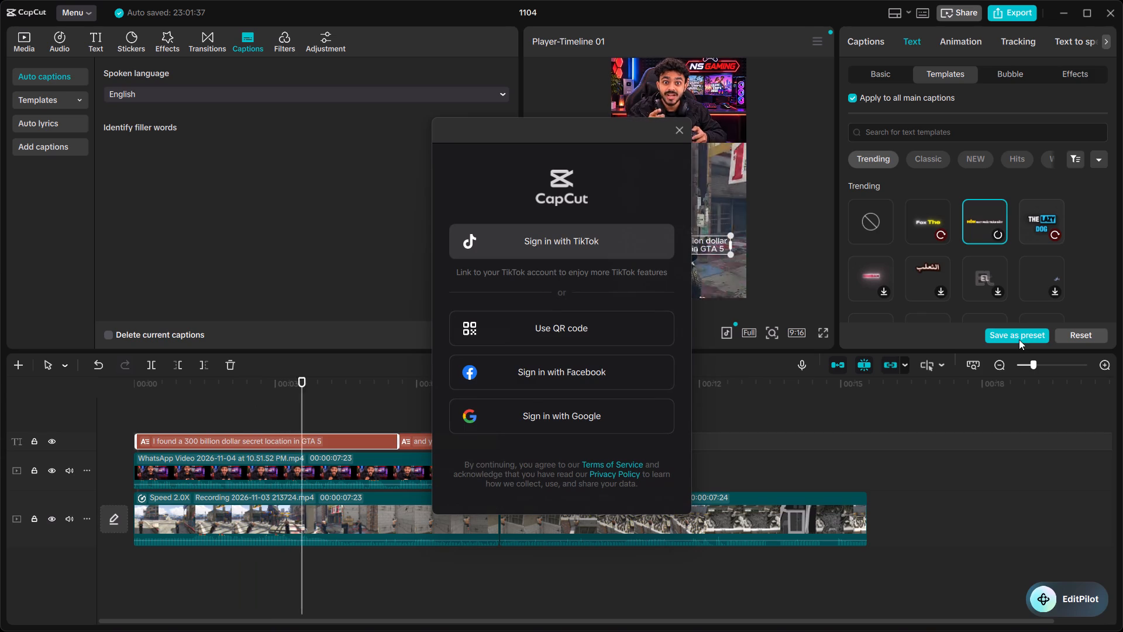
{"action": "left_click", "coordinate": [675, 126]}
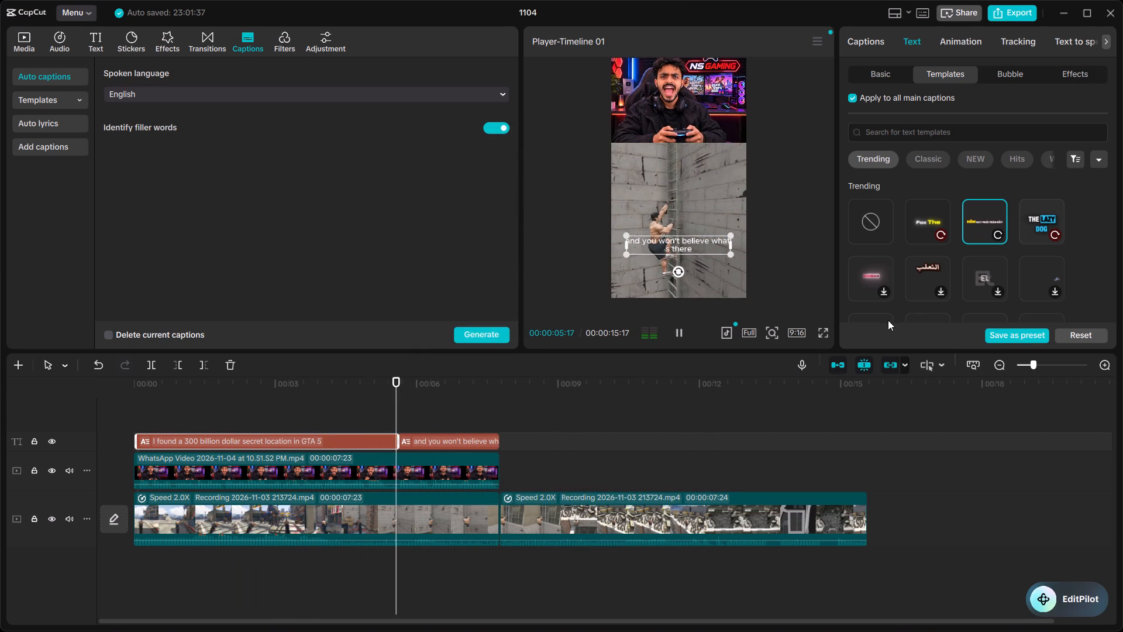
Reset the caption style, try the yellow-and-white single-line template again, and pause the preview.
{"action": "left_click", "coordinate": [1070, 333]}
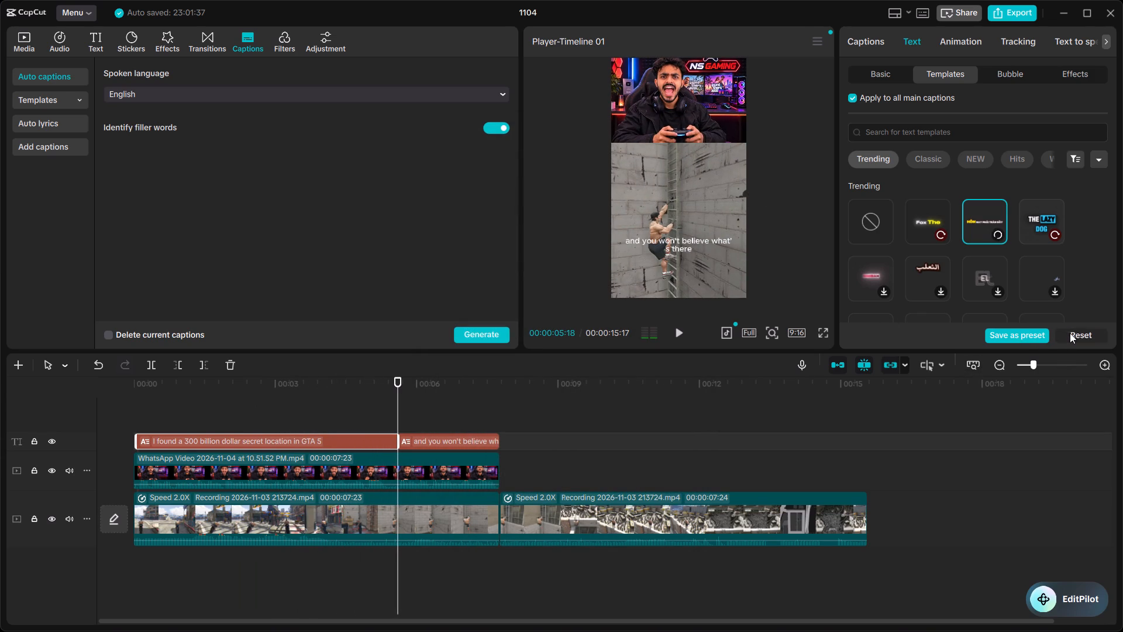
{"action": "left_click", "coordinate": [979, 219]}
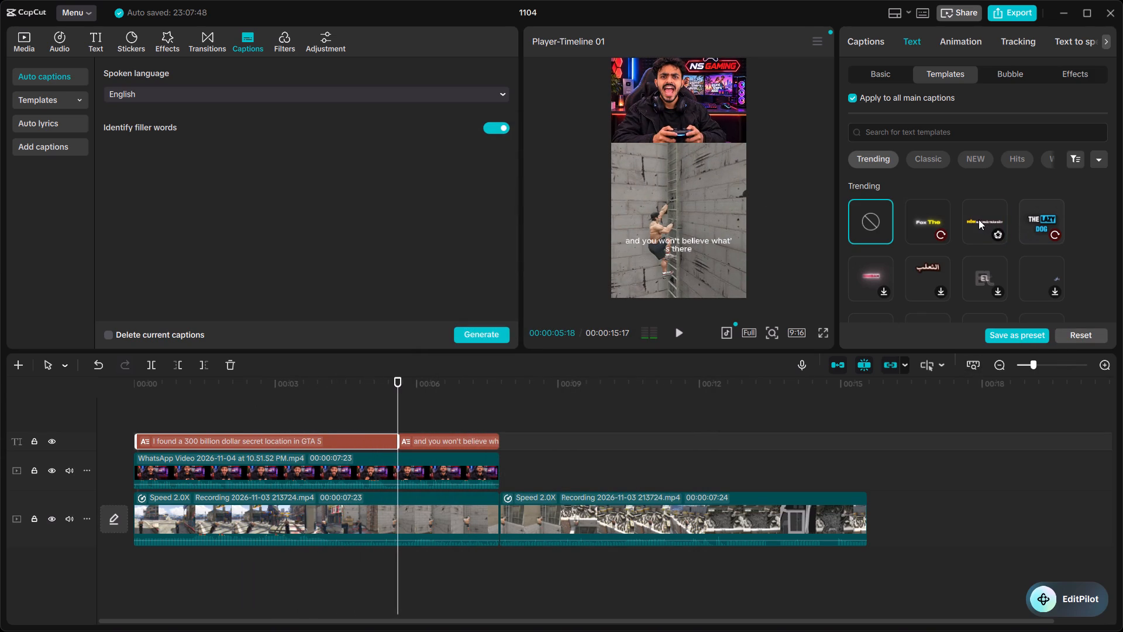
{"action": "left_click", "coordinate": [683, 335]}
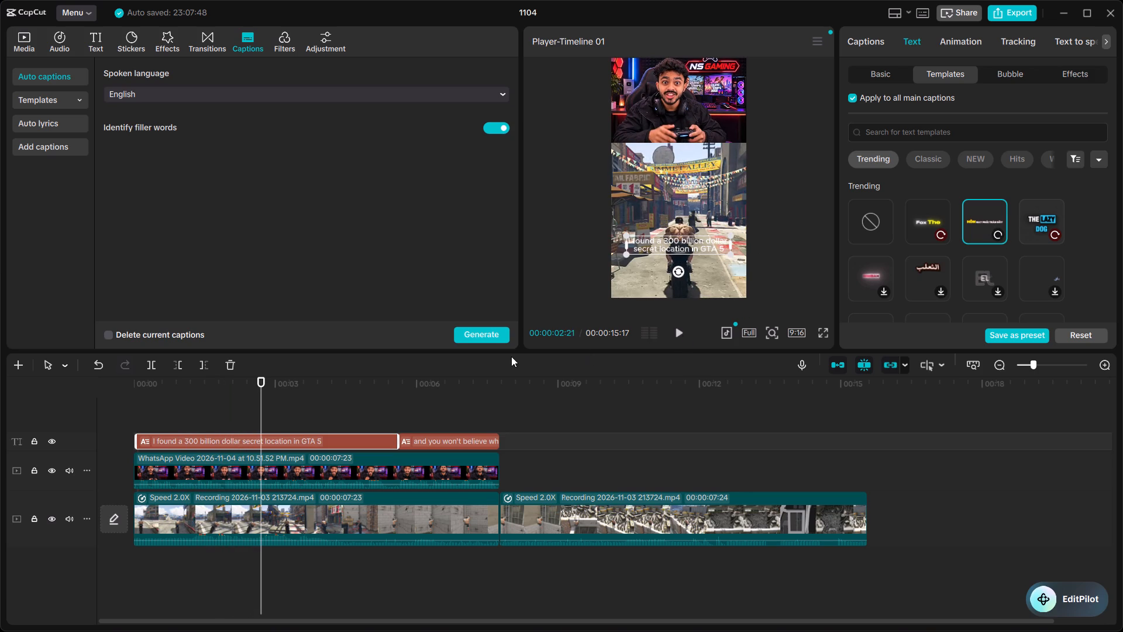
Reapply the yellow-and-white single-line template with the first caption selected, and pause the preview.
{"action": "left_click", "coordinate": [300, 441]}
{"action": "left_click_drag", "start_coordinate": [988, 215], "coordinate": [981, 232]}
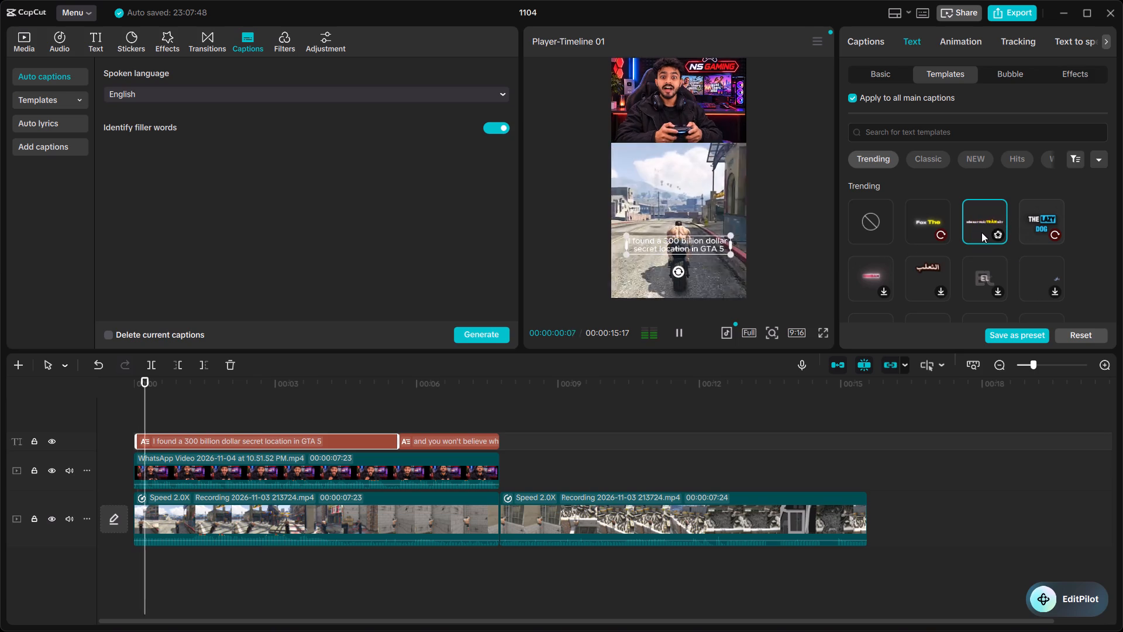
{"action": "left_click", "coordinate": [981, 232]}
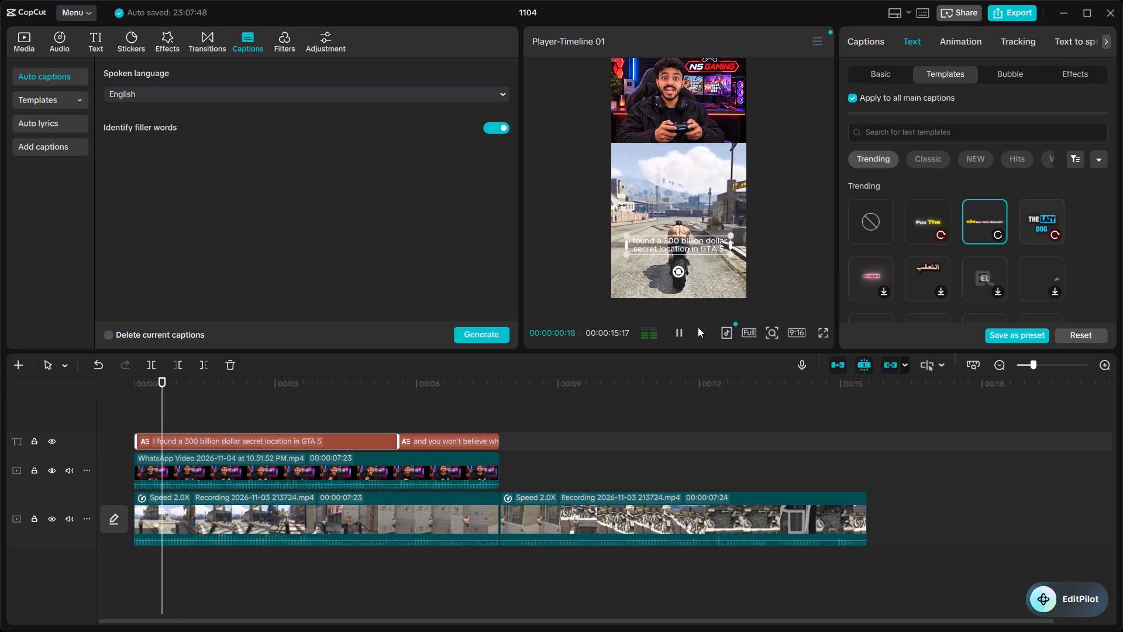
{"action": "left_click", "coordinate": [678, 333]}
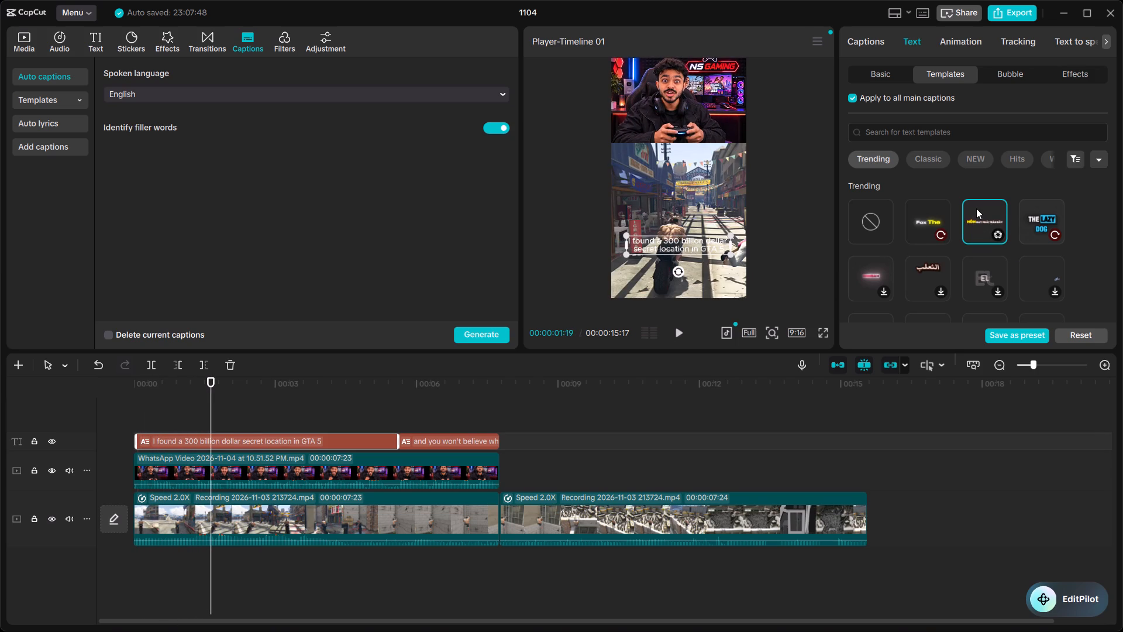
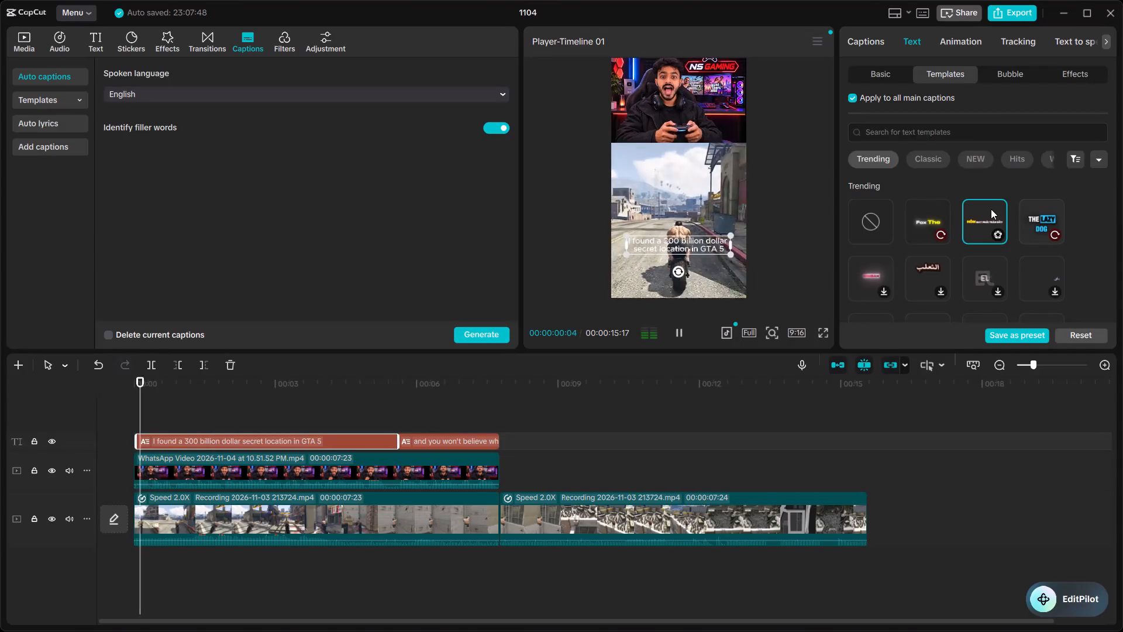
Try the yellow-and-white single-line text template on all main captions once more, and pause the preview.
{"action": "left_click", "coordinate": [991, 209]}
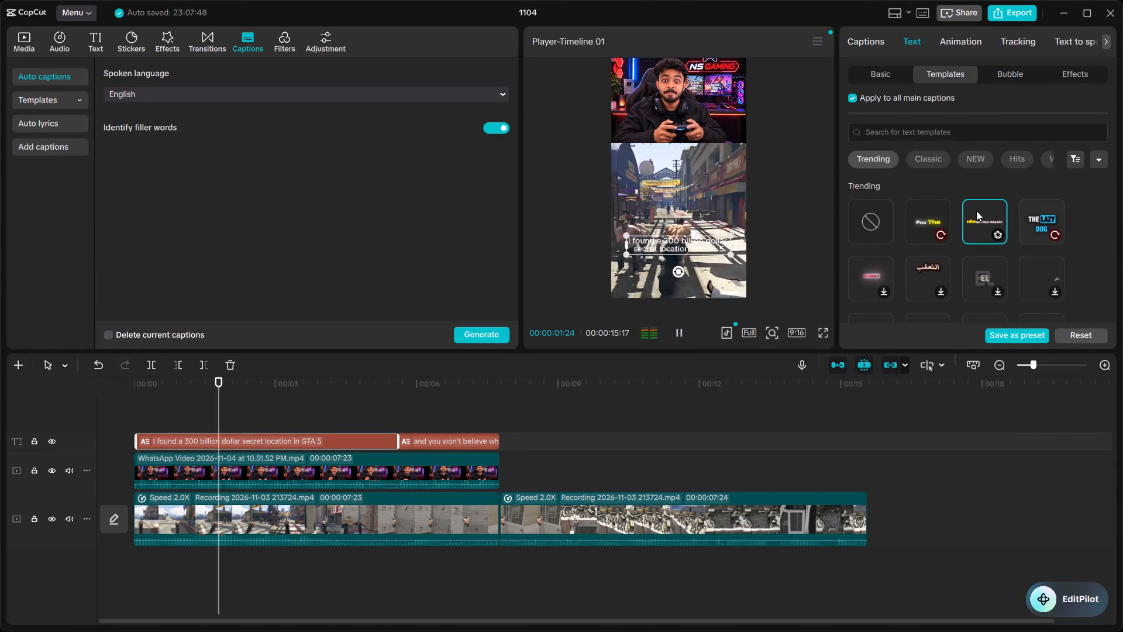
{"action": "left_click", "coordinate": [684, 330]}
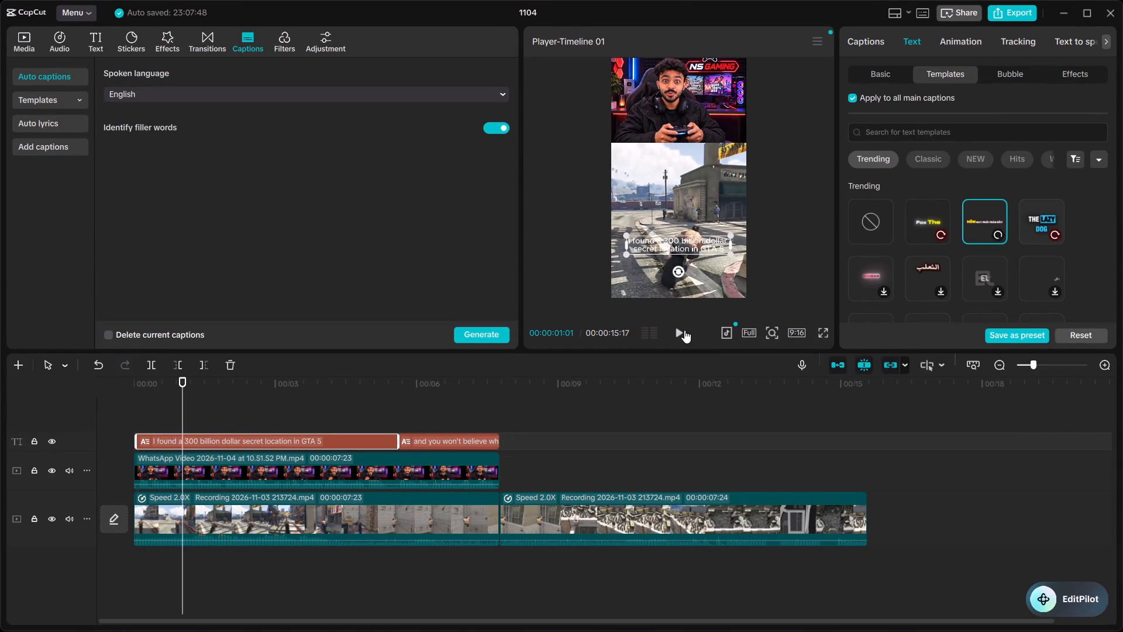
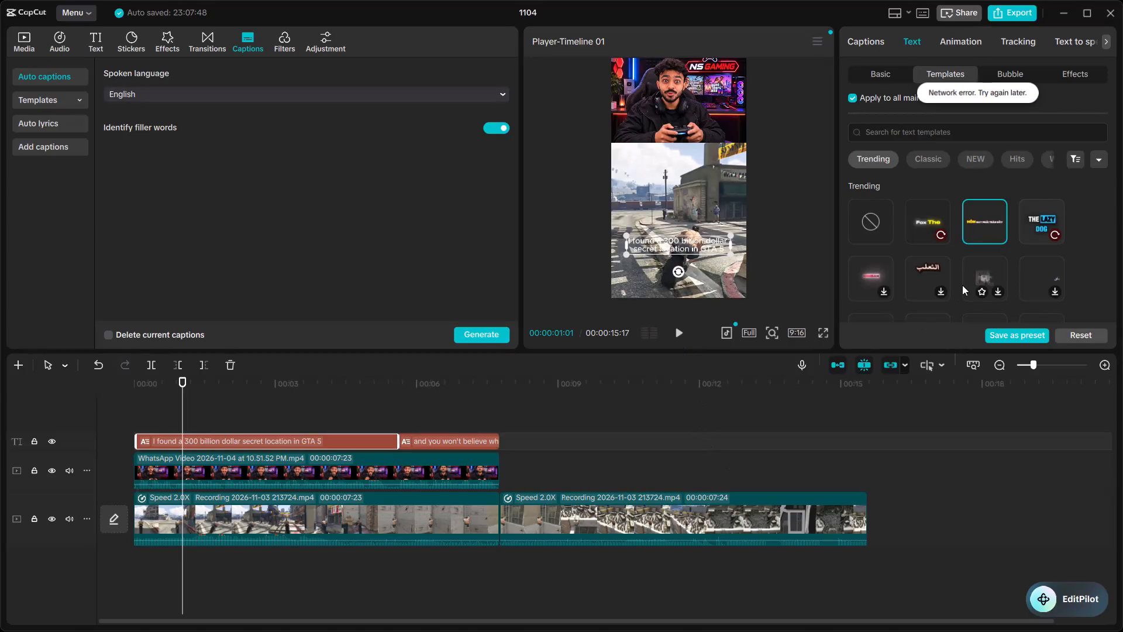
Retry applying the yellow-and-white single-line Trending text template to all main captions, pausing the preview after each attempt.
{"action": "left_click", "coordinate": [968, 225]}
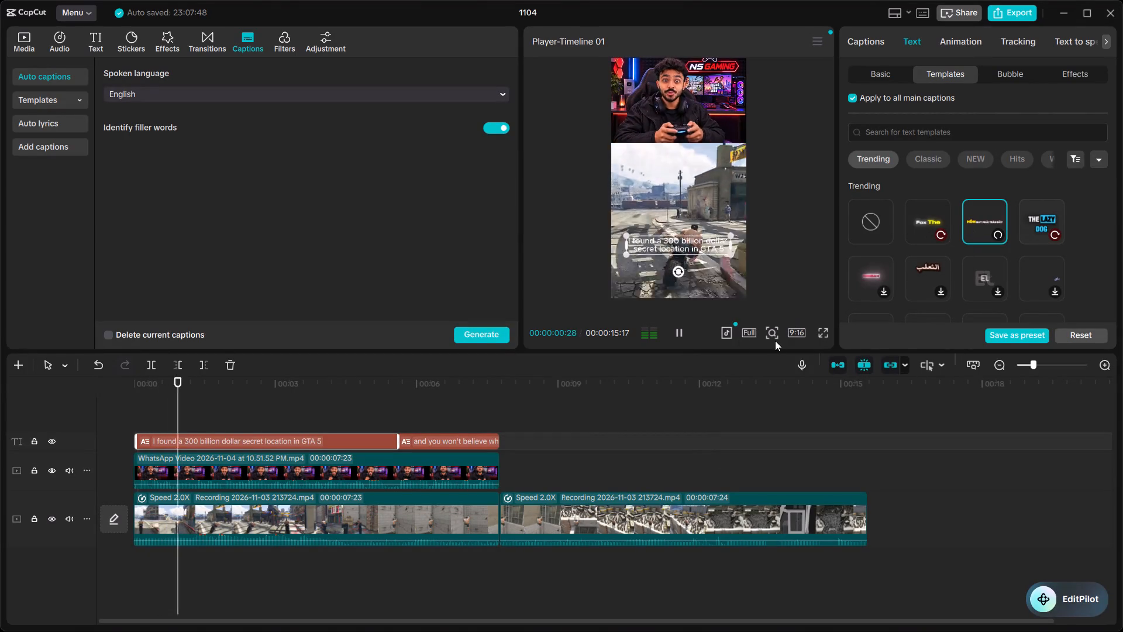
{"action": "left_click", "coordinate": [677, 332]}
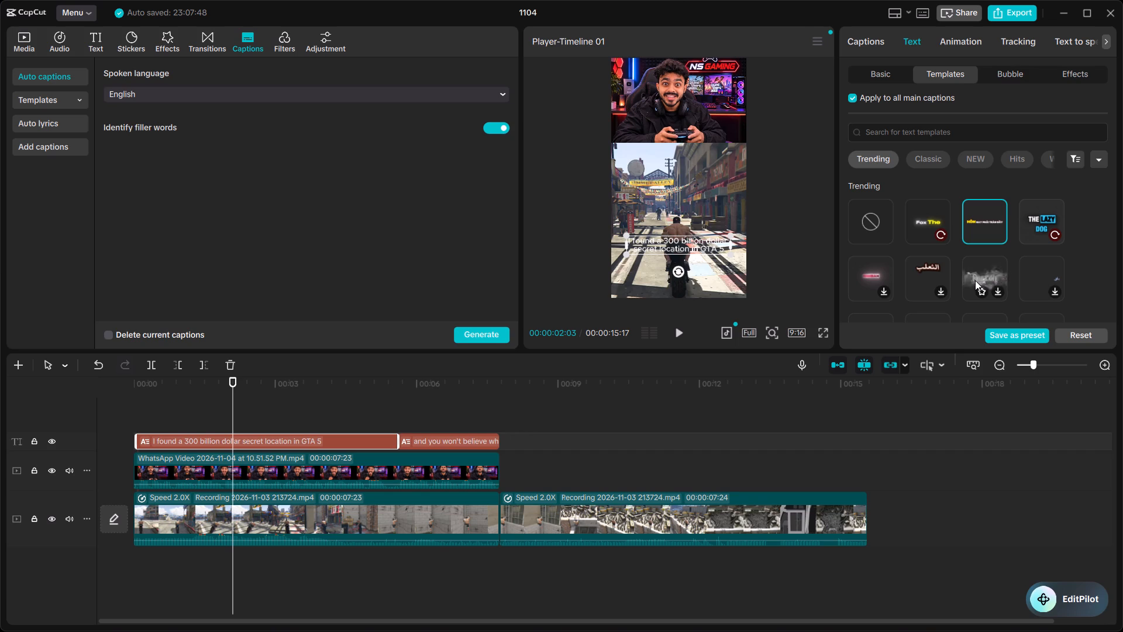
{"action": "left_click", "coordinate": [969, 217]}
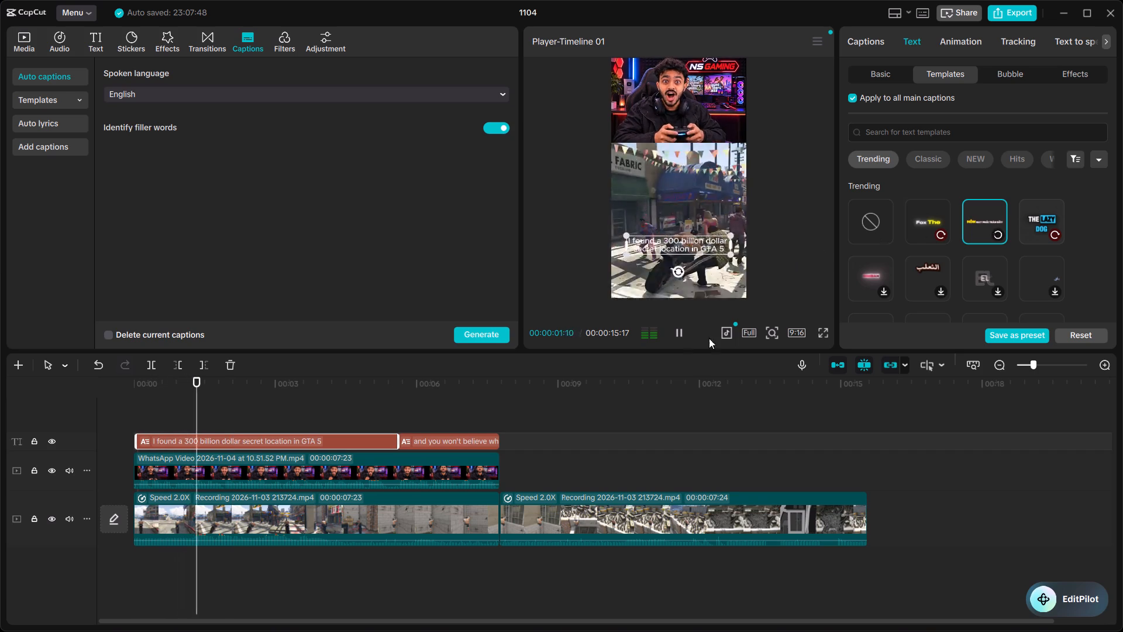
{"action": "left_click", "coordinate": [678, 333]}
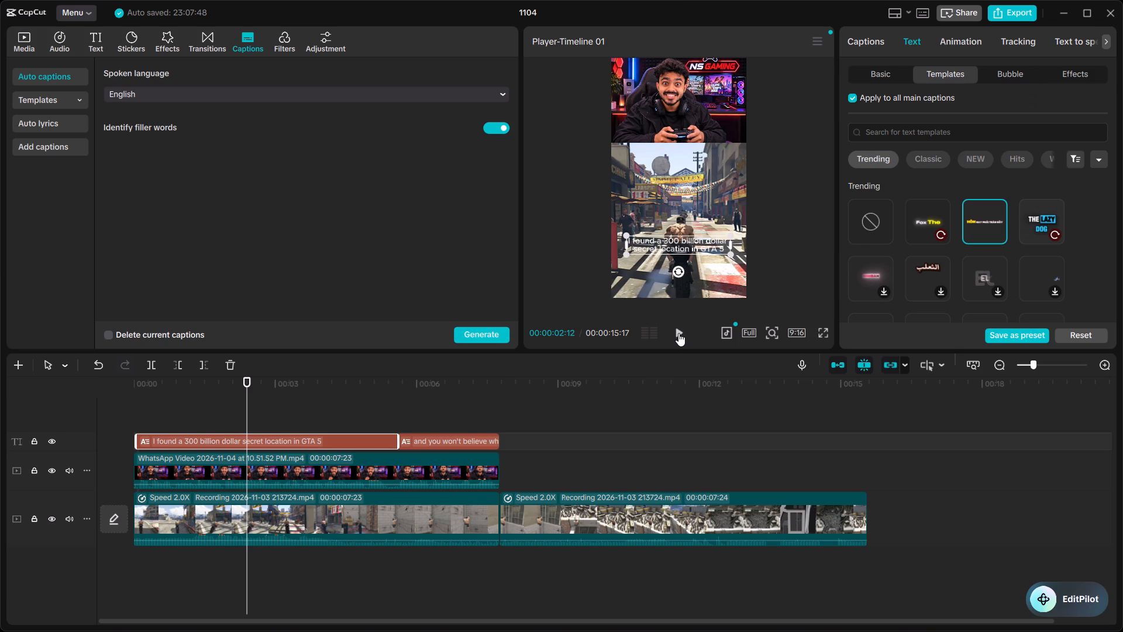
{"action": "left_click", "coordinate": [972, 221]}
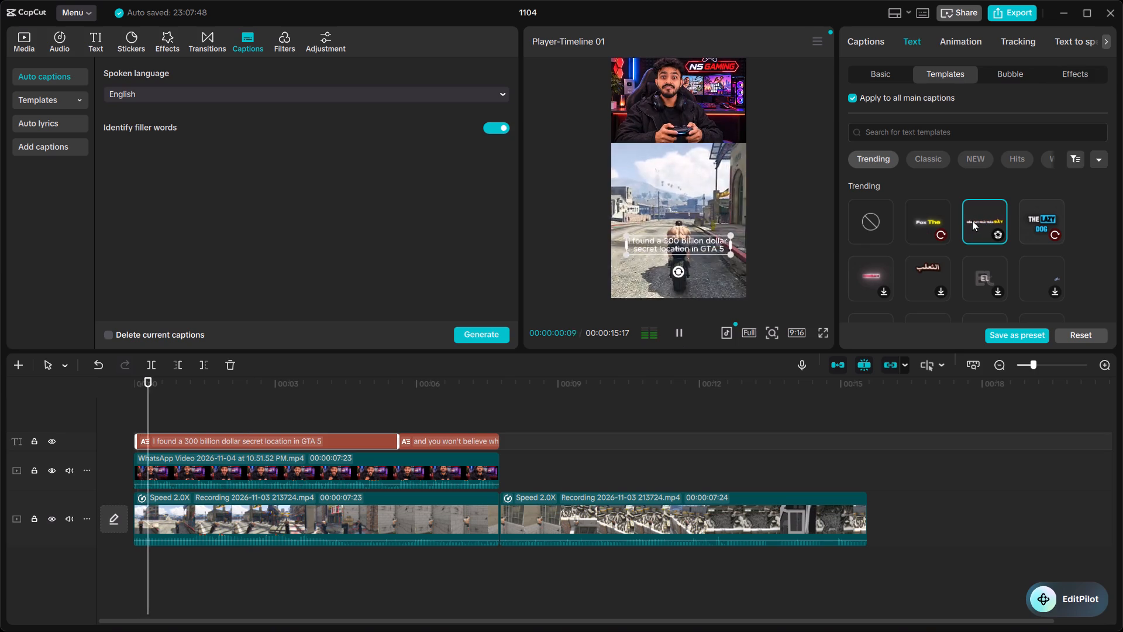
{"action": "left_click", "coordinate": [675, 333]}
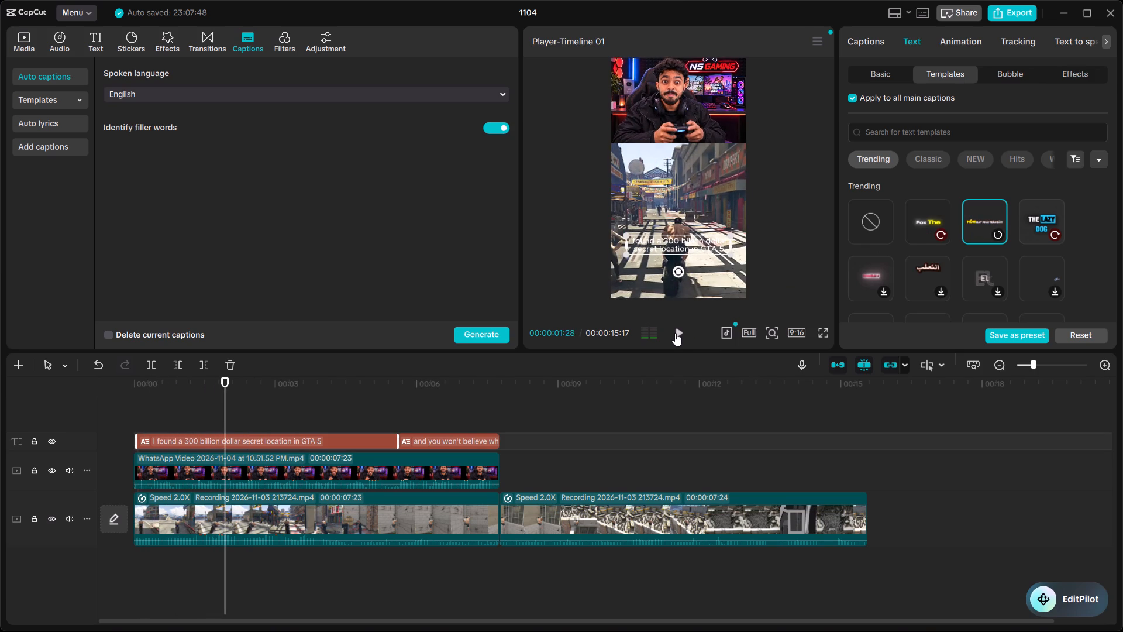
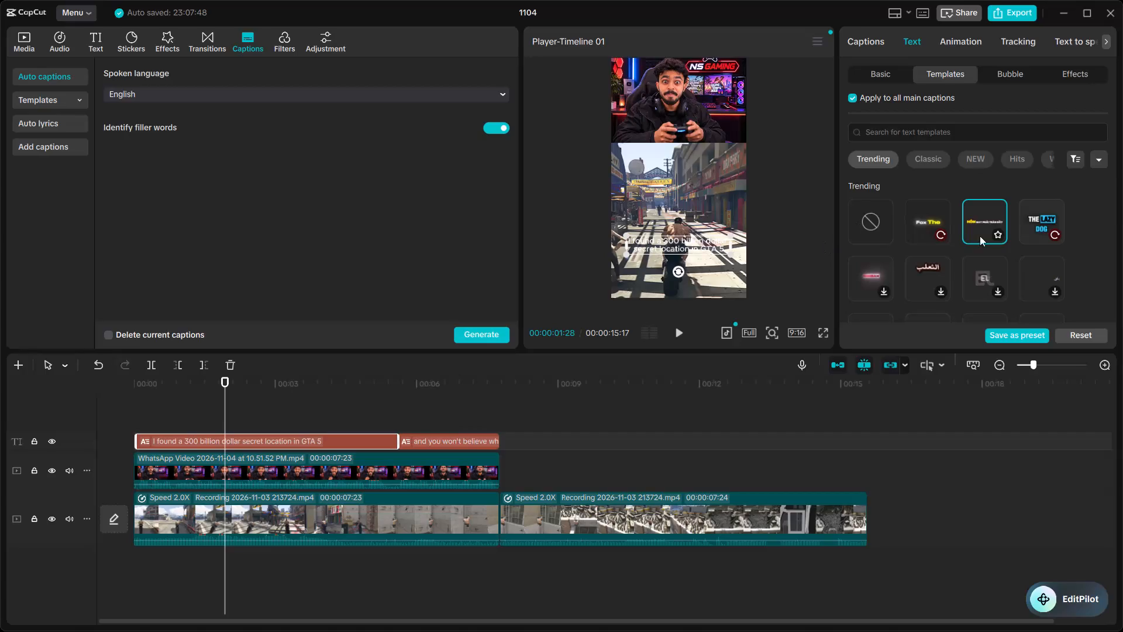
Apply the yellow-and-white single-line Trending text template to all main captions and scrub the timeline to check the styling.
{"action": "left_click", "coordinate": [986, 233]}
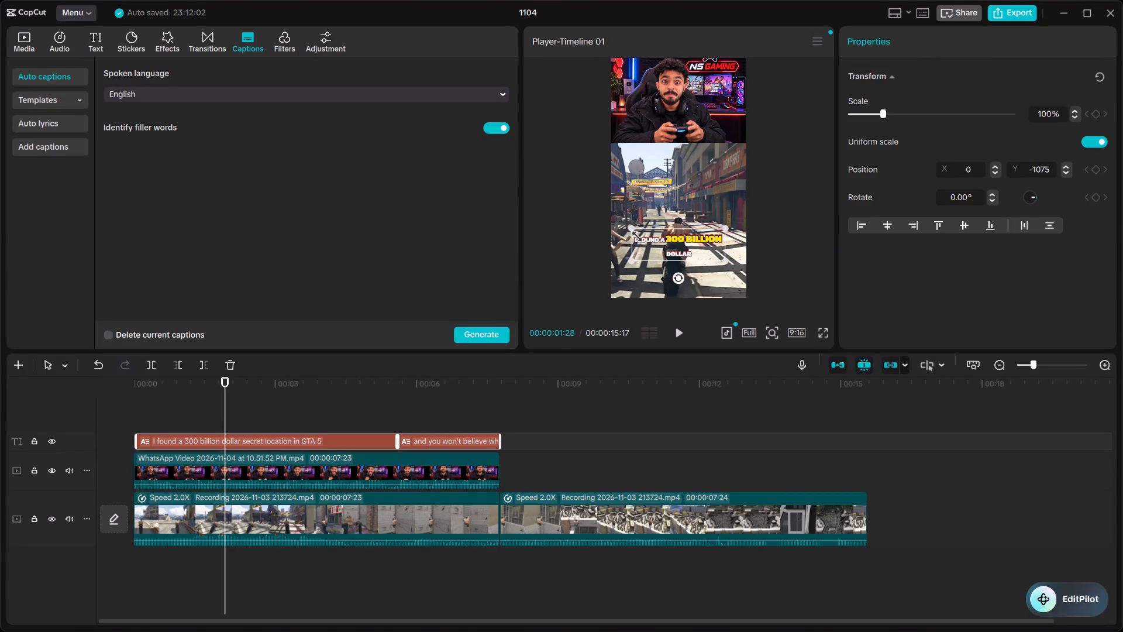
{"action": "left_click", "coordinate": [463, 443]}
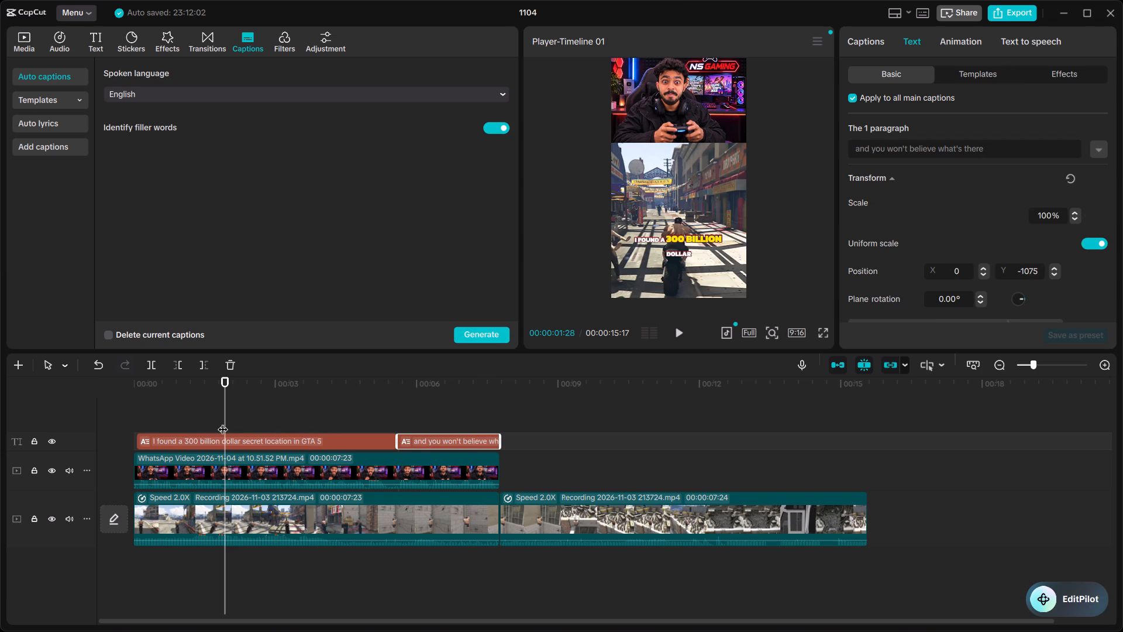
{"action": "left_click_drag", "start_coordinate": [223, 422], "coordinate": [337, 421]}
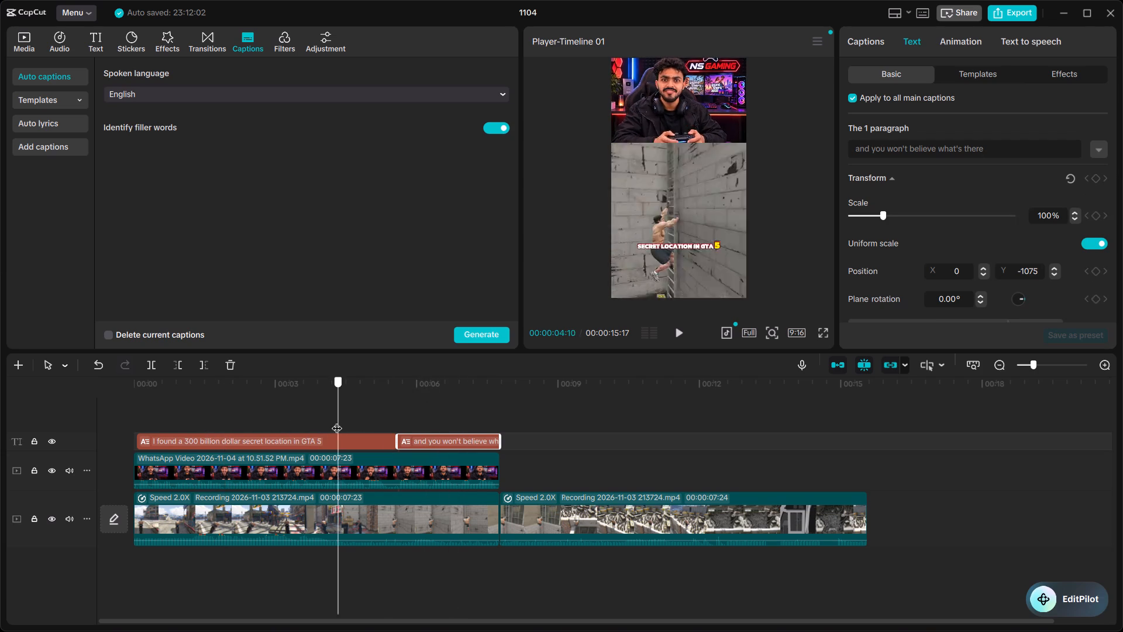
{"action": "left_click_drag", "start_coordinate": [337, 421], "coordinate": [124, 447]}
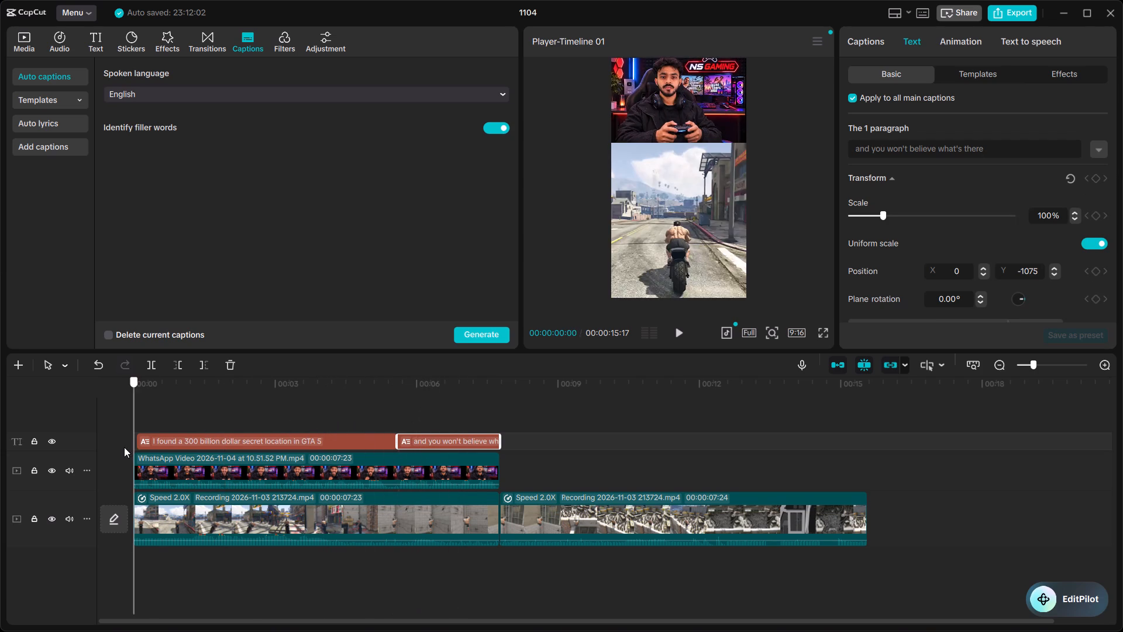
{"action": "left_click_drag", "start_coordinate": [124, 447], "coordinate": [259, 425]}
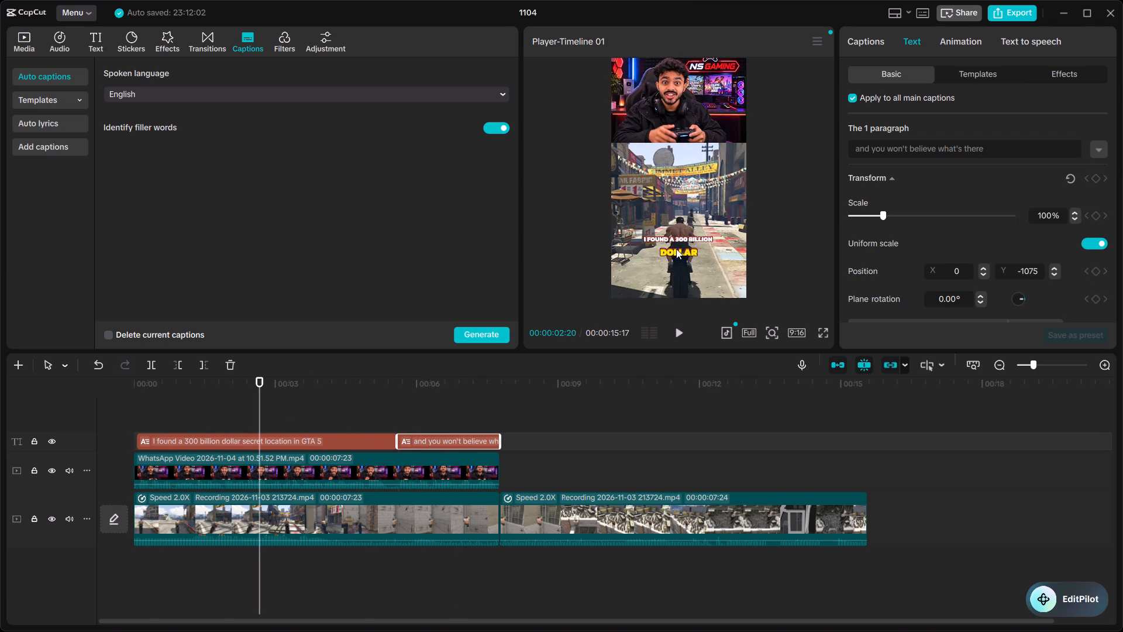
Shrink all main captions to about 49% scale and move them to the bottom of the gameplay video, at about Y -1596.
{"action": "left_click", "coordinate": [680, 241]}
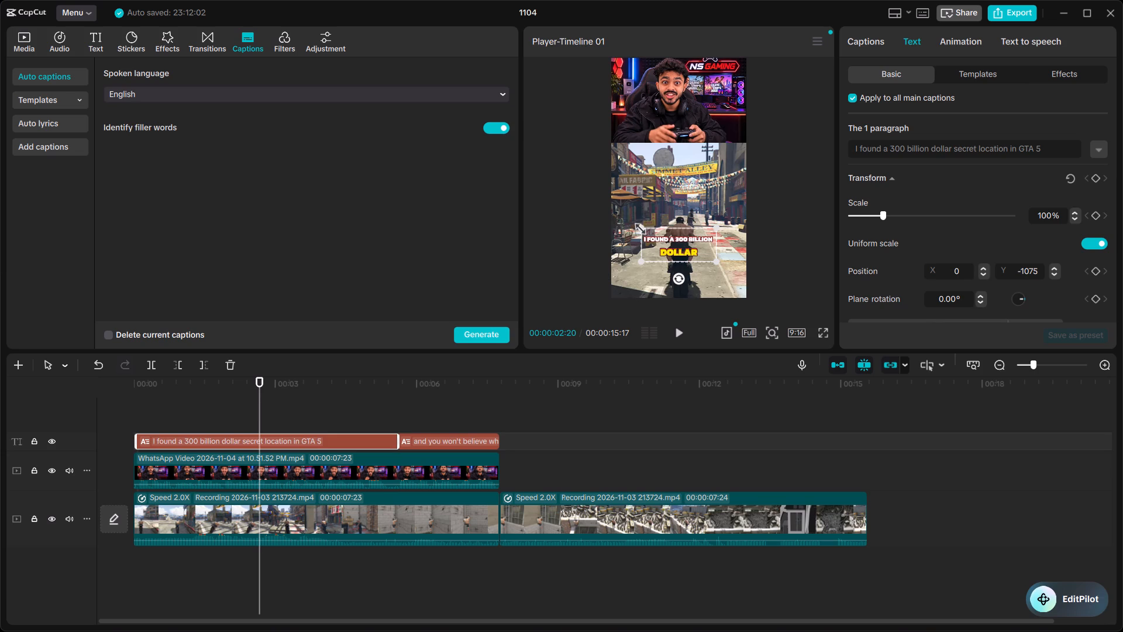
{"action": "left_click_drag", "start_coordinate": [637, 226], "coordinate": [662, 244]}
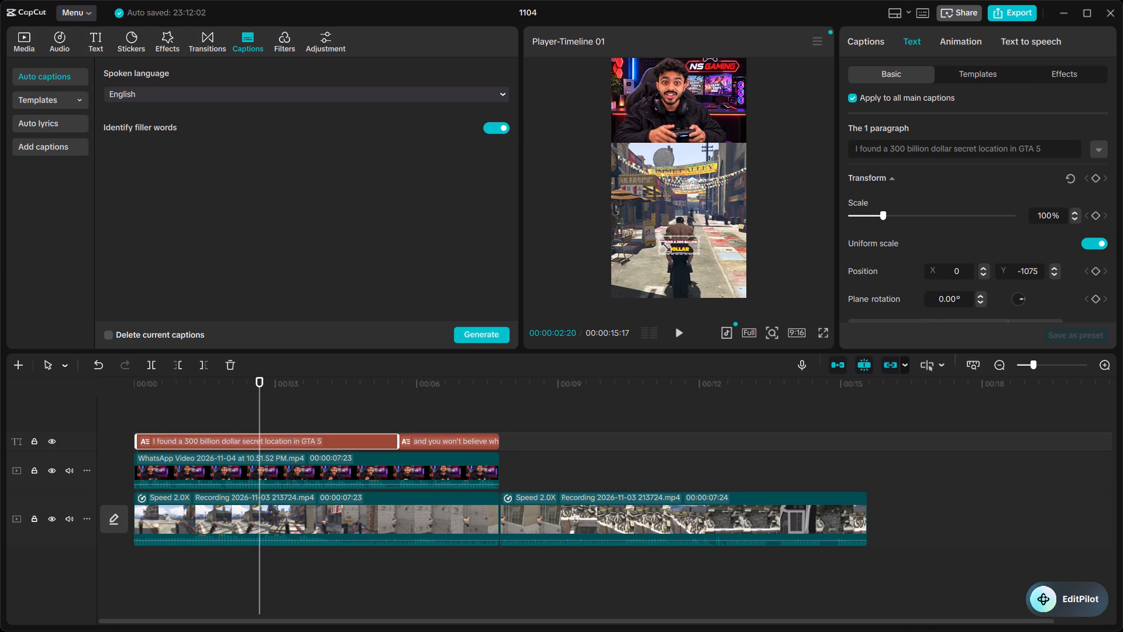
{"action": "left_click_drag", "start_coordinate": [662, 244], "coordinate": [663, 245]}
{"action": "left_click_drag", "start_coordinate": [674, 245], "coordinate": [667, 130]}
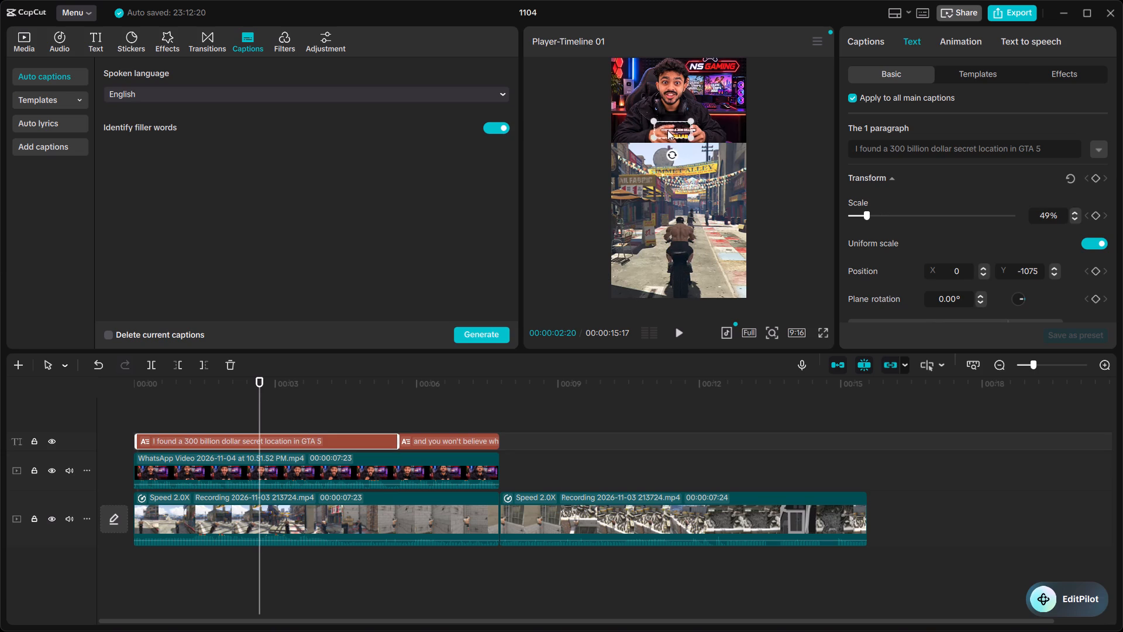
{"action": "left_click_drag", "start_coordinate": [667, 130], "coordinate": [676, 267]}
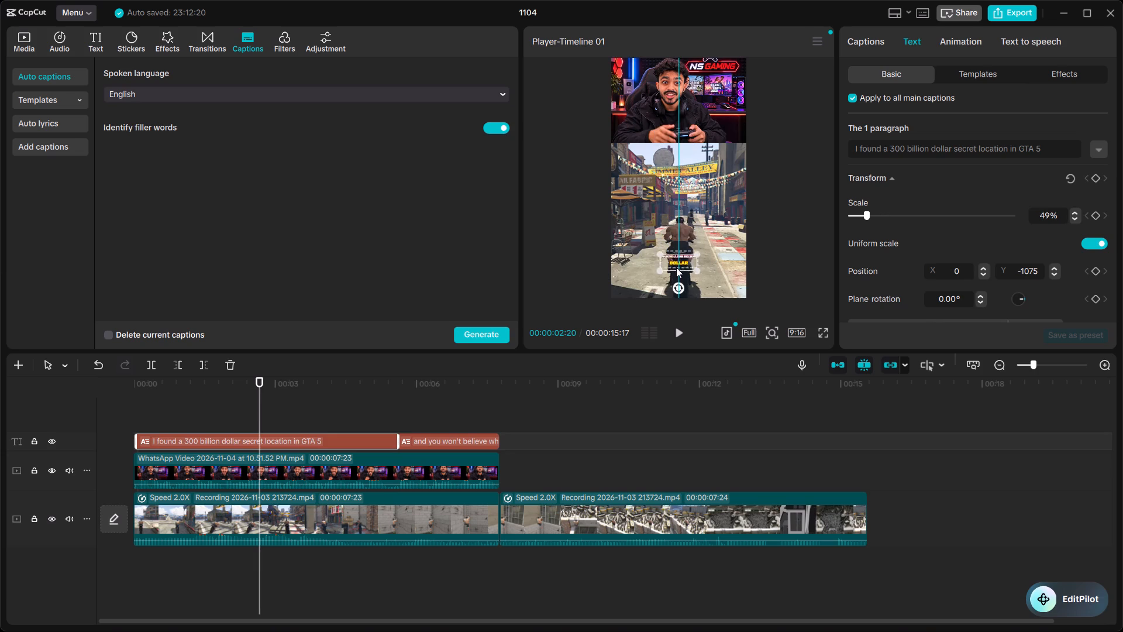
{"action": "left_click_drag", "start_coordinate": [676, 267], "coordinate": [676, 279]}
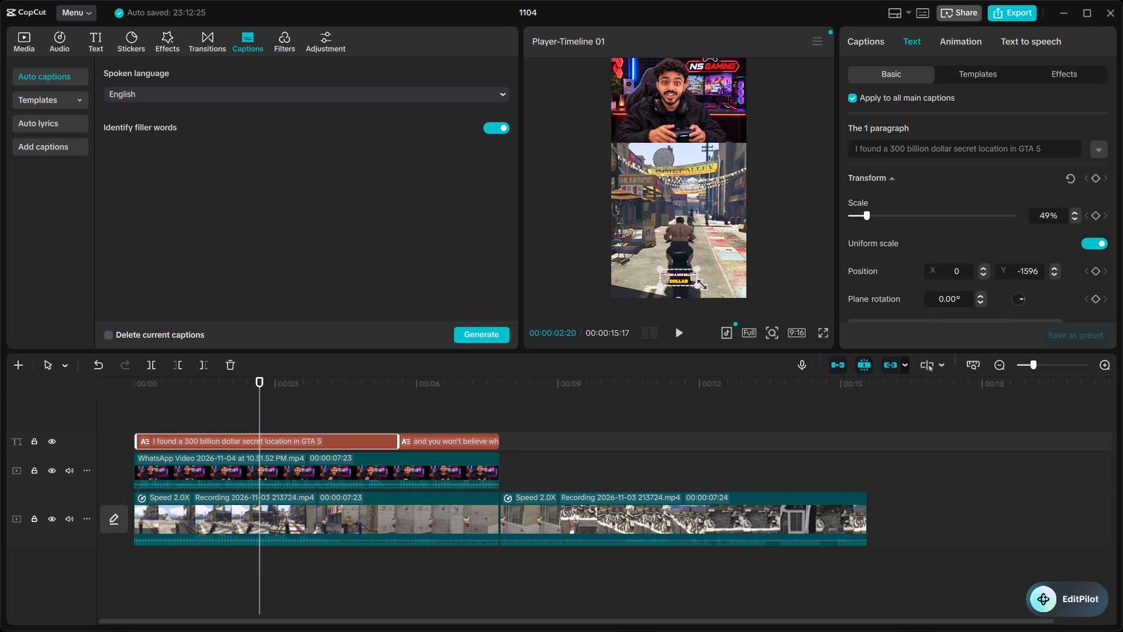
Enlarge the captions to about 56% scale.
{"action": "left_click", "coordinate": [690, 282]}
{"action": "left_click_drag", "start_coordinate": [695, 283], "coordinate": [700, 288]}
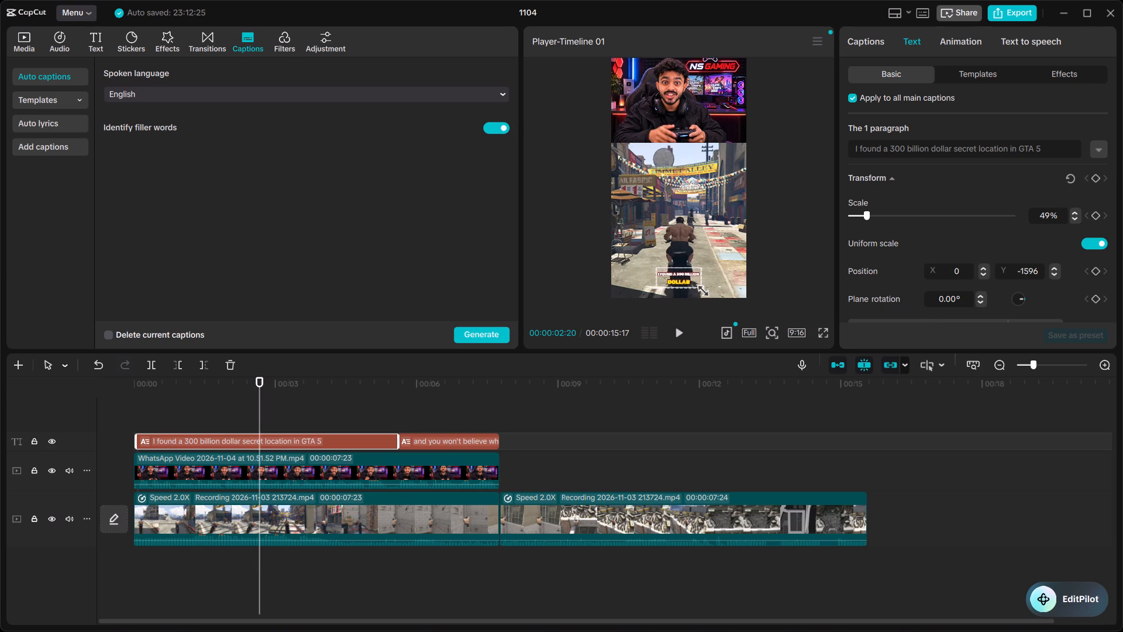
{"action": "left_click_drag", "start_coordinate": [700, 288], "coordinate": [697, 289]}
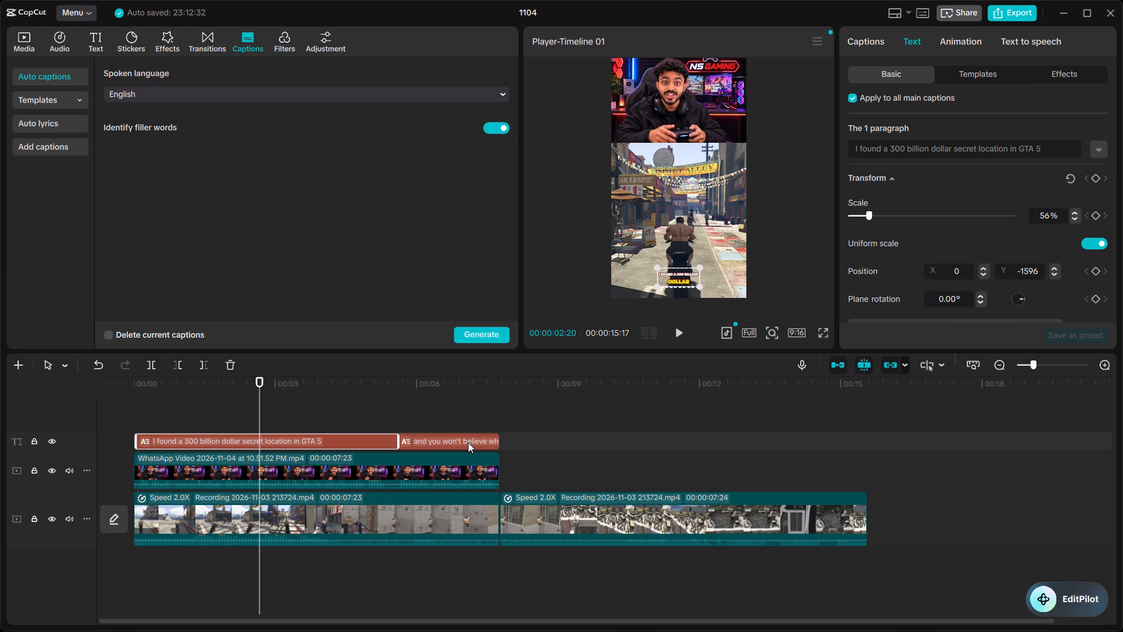
Check the second caption's size and placement, and play the short from the start, both in the preview and in full screen.
{"action": "left_click", "coordinate": [468, 442]}
{"action": "left_click", "coordinate": [468, 442]}
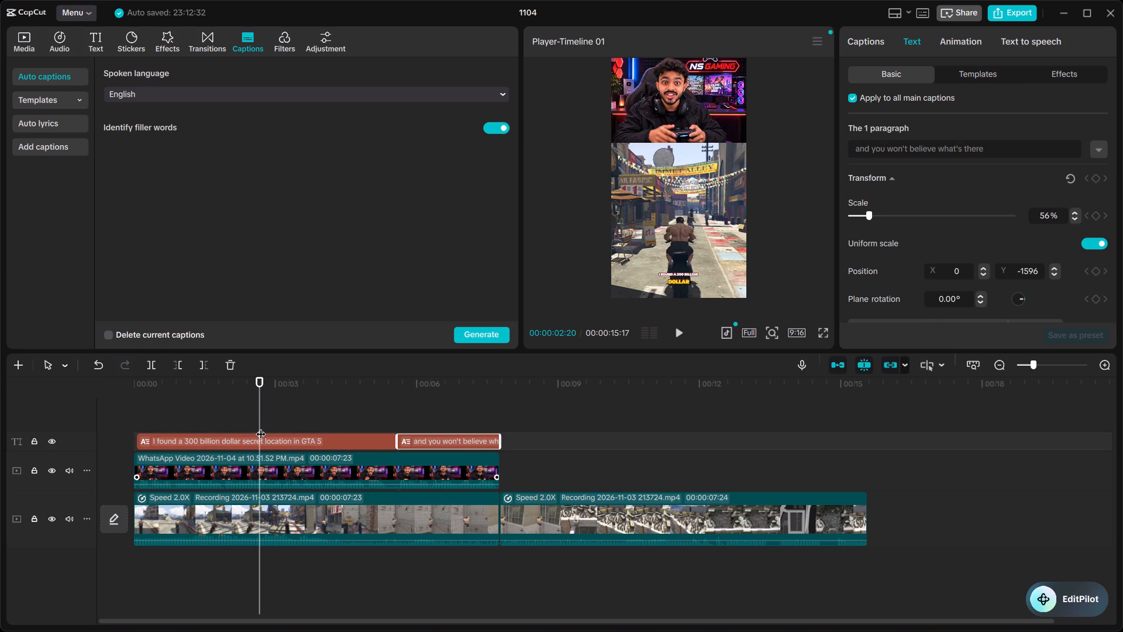
{"action": "left_click_drag", "start_coordinate": [261, 426], "coordinate": [446, 449]}
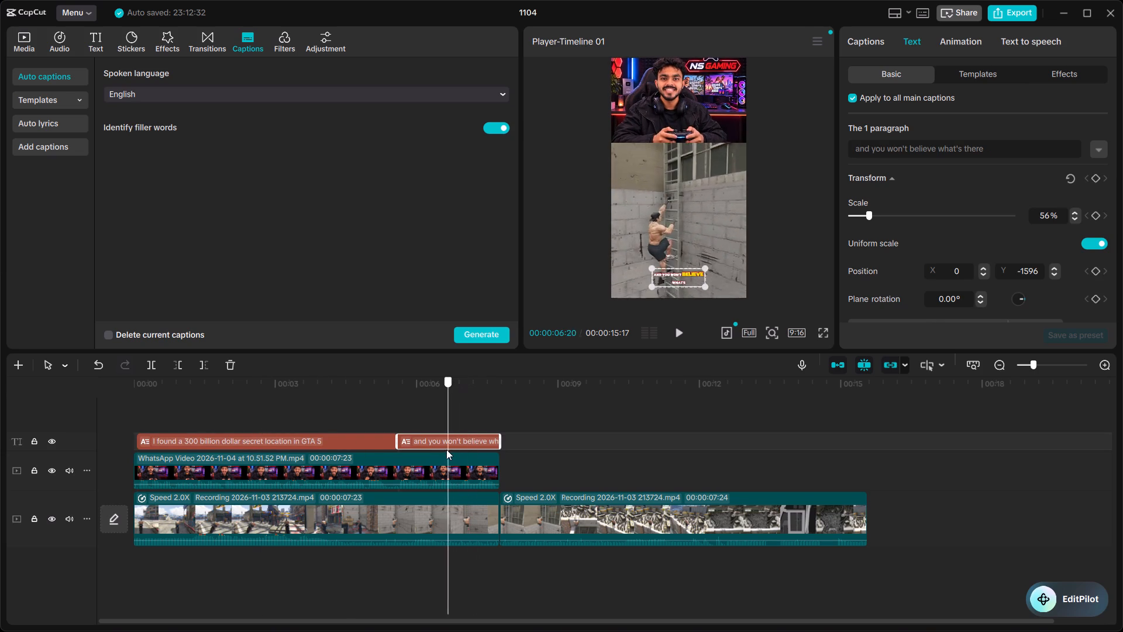
{"action": "left_click_drag", "start_coordinate": [446, 449], "coordinate": [93, 463]}
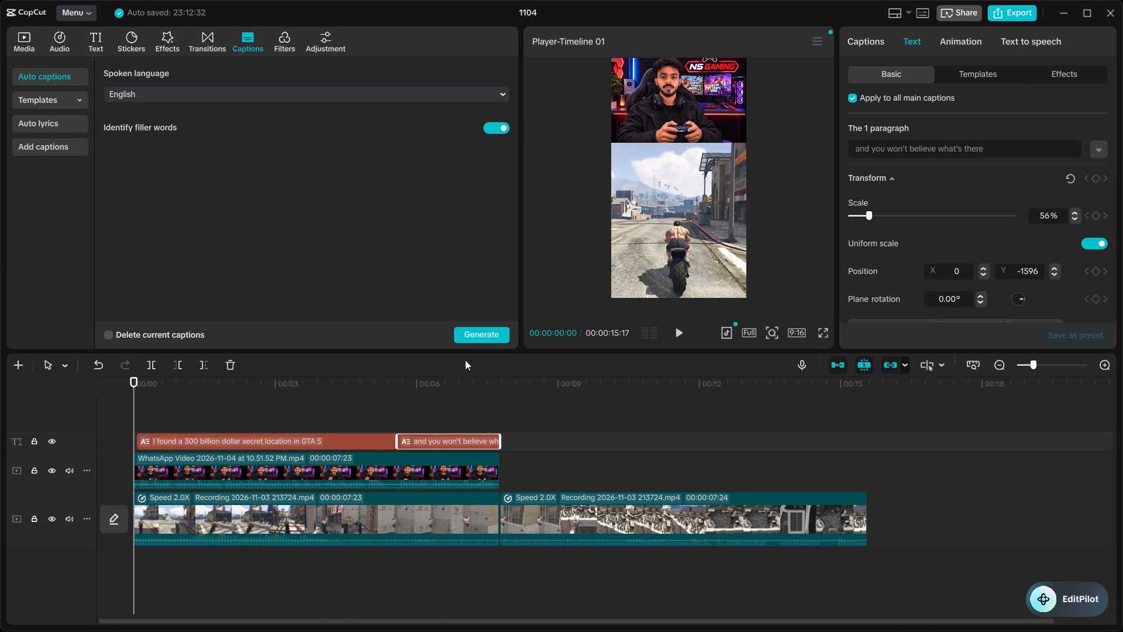
{"action": "left_click", "coordinate": [681, 336]}
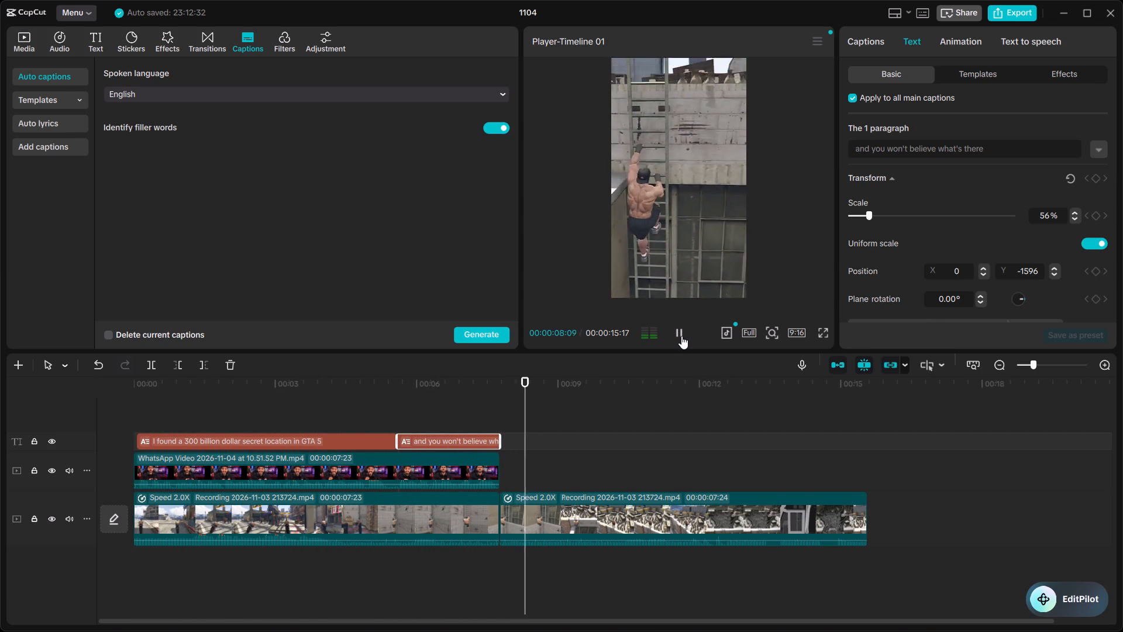
{"action": "left_click_drag", "start_coordinate": [577, 415], "coordinate": [543, 414]}
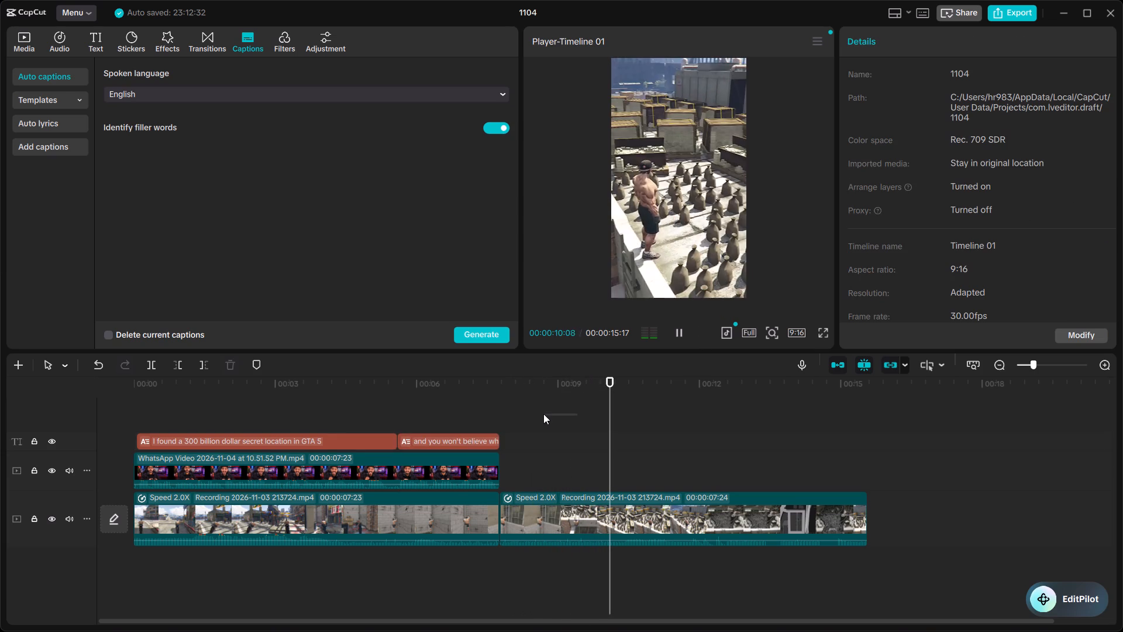
{"action": "left_click_drag", "start_coordinate": [543, 414], "coordinate": [441, 425]}
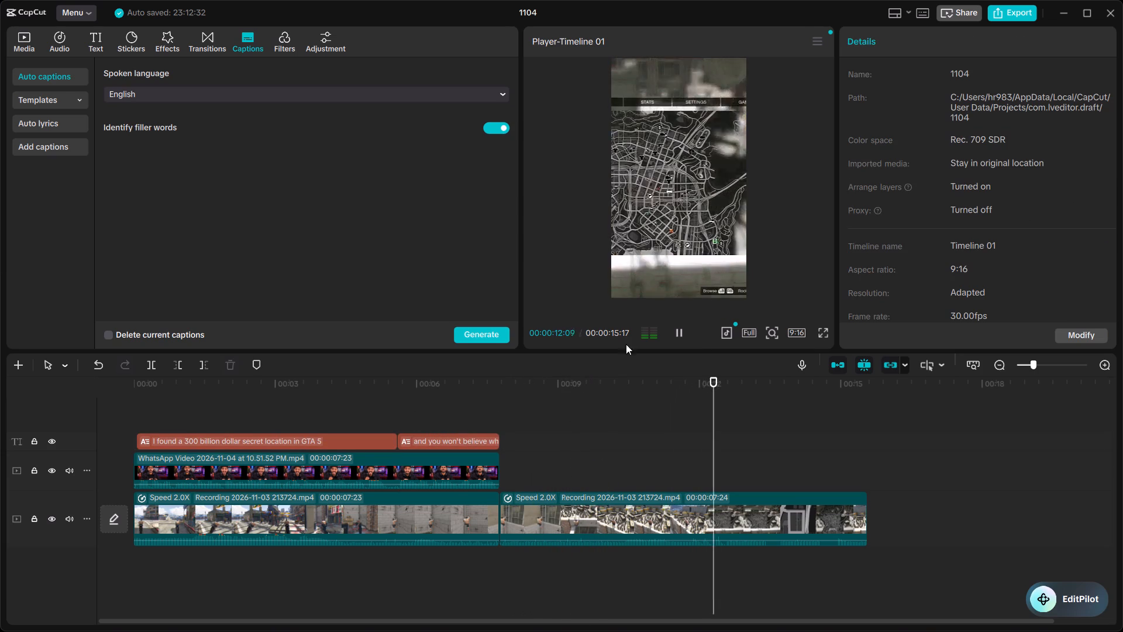
{"action": "left_click", "coordinate": [681, 332]}
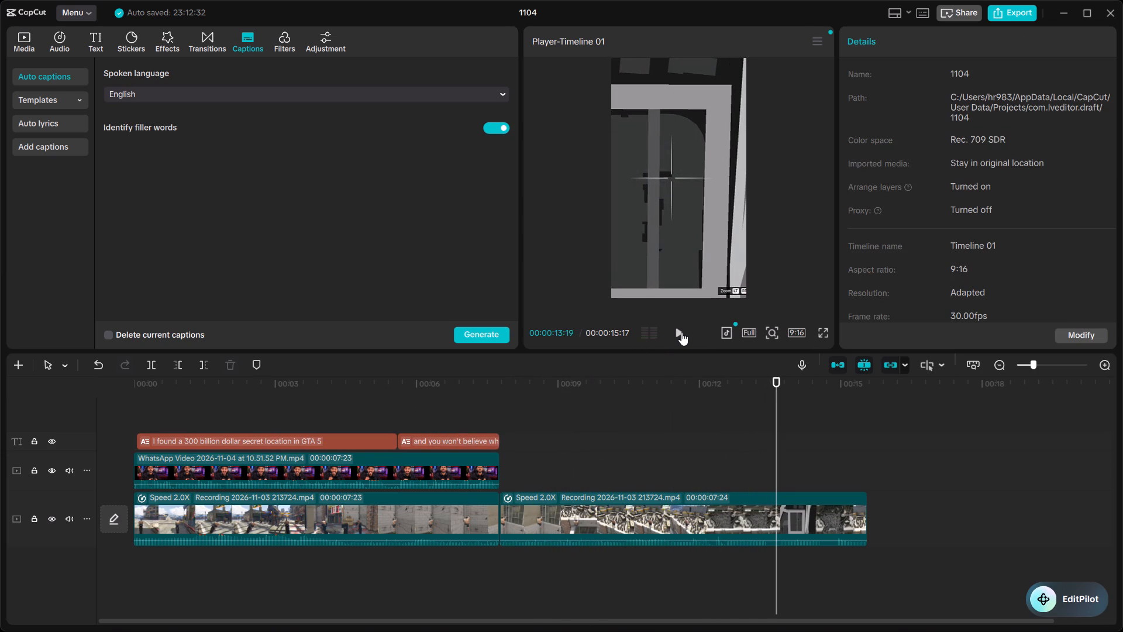
{"action": "left_click", "coordinate": [681, 332]}
{"action": "left_click", "coordinate": [824, 332]}
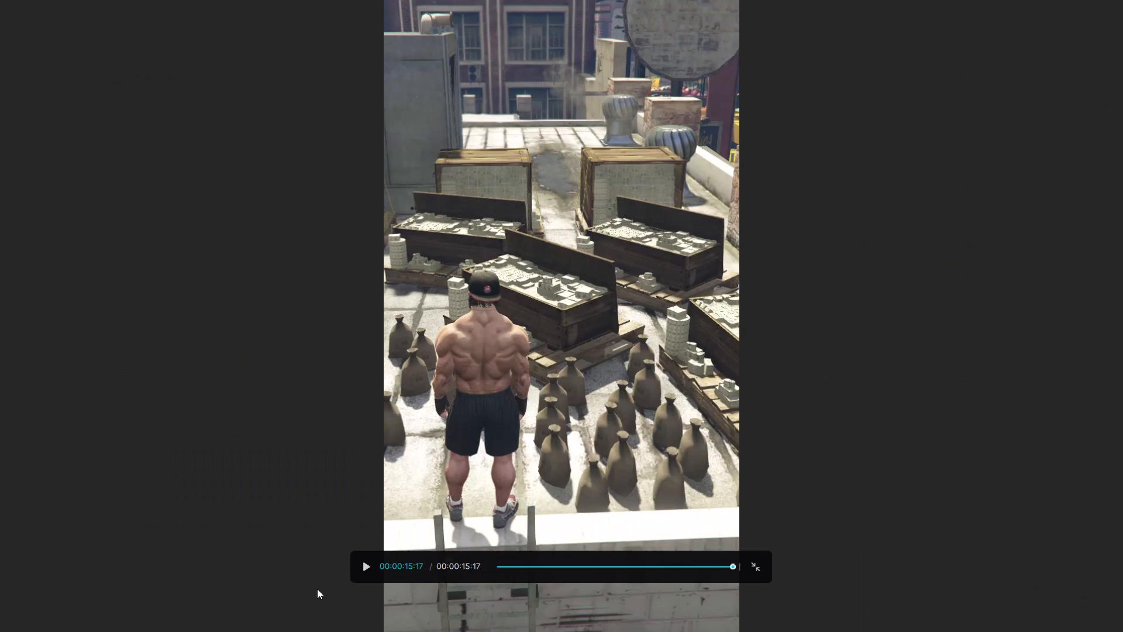
{"action": "left_click", "coordinate": [368, 573]}
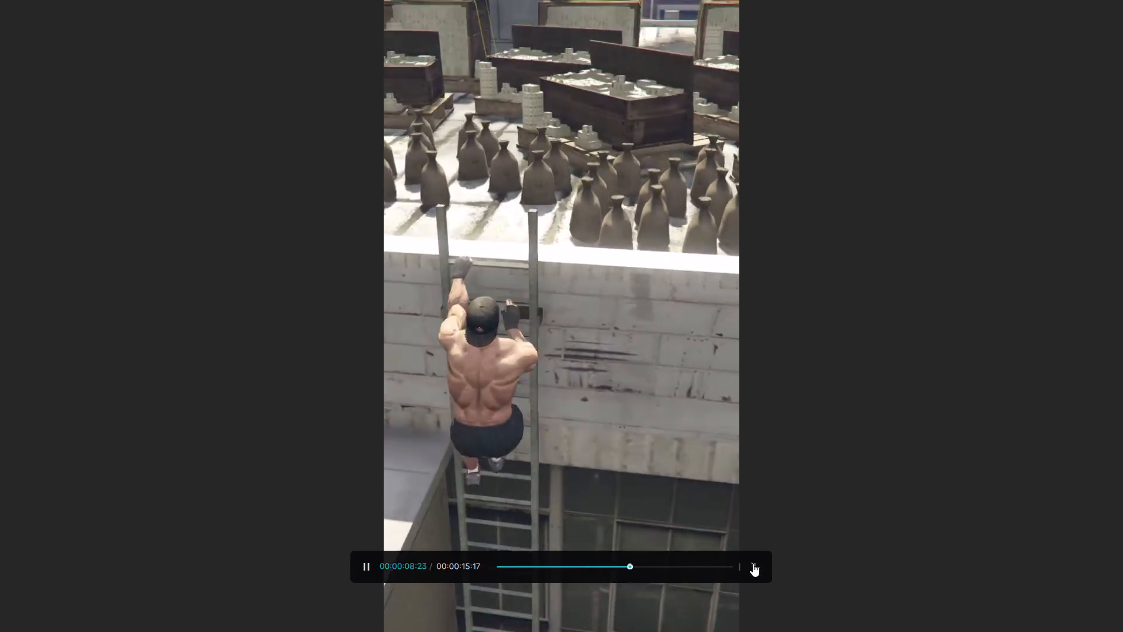
{"action": "left_click", "coordinate": [753, 564]}
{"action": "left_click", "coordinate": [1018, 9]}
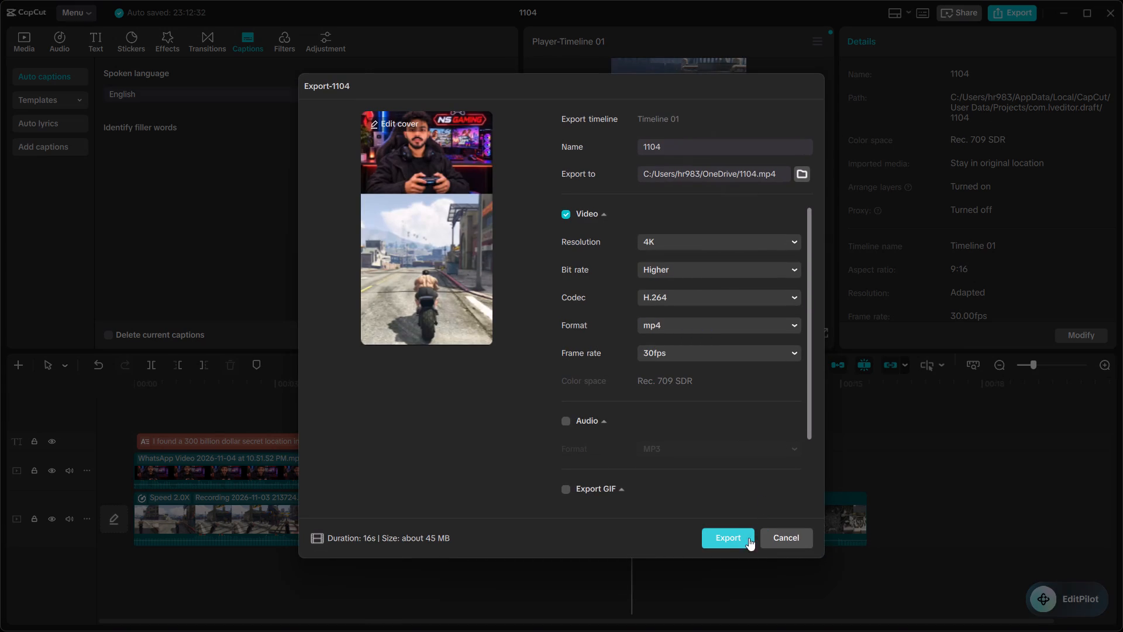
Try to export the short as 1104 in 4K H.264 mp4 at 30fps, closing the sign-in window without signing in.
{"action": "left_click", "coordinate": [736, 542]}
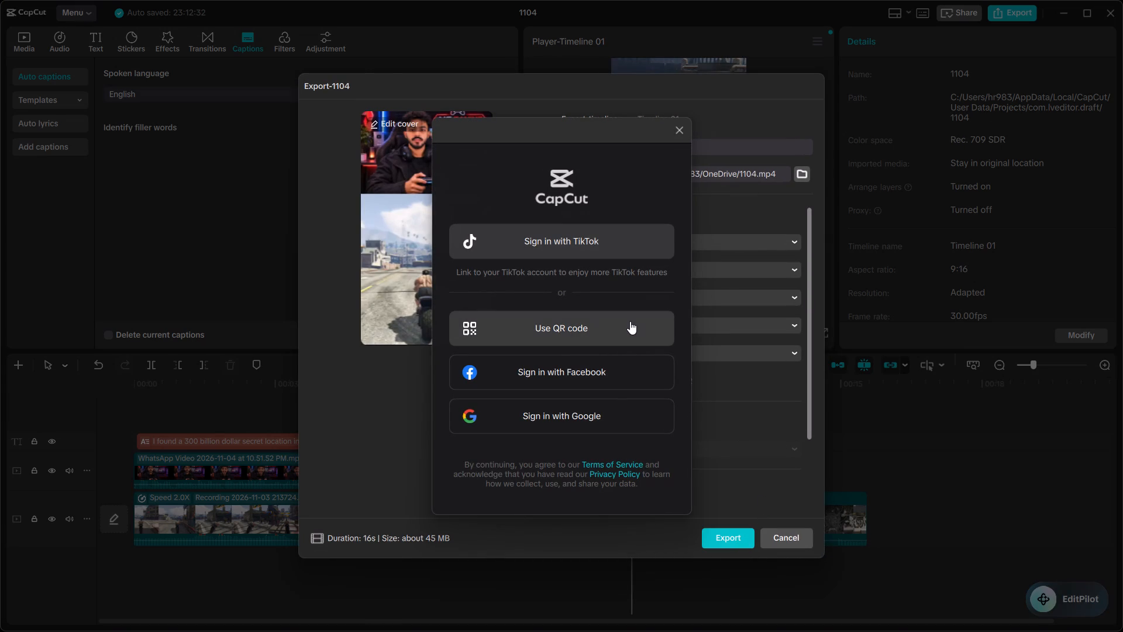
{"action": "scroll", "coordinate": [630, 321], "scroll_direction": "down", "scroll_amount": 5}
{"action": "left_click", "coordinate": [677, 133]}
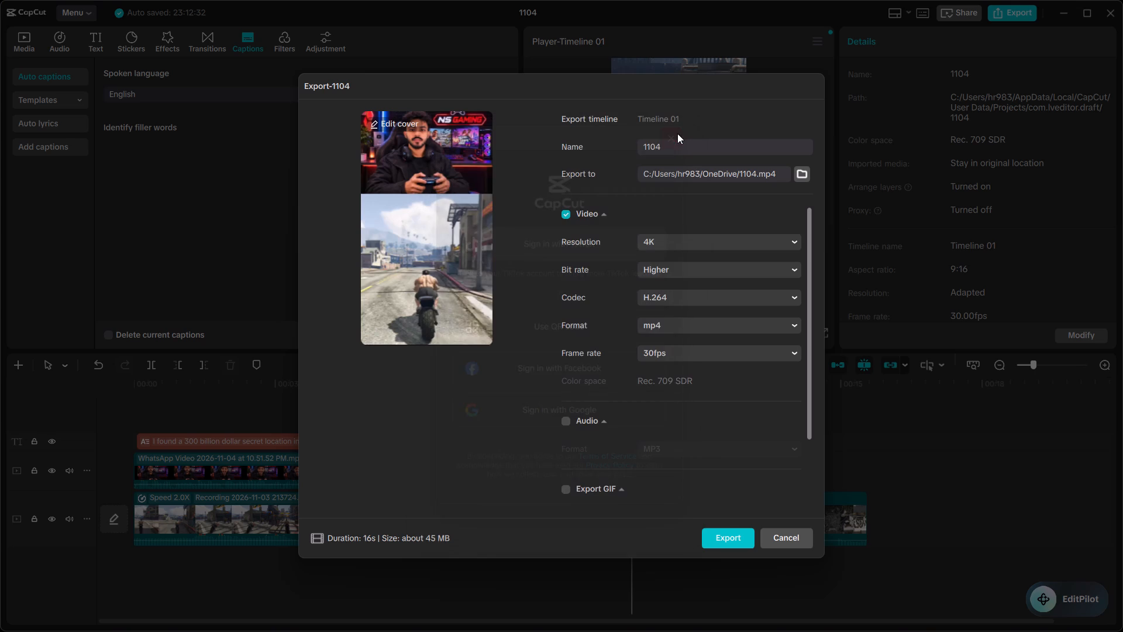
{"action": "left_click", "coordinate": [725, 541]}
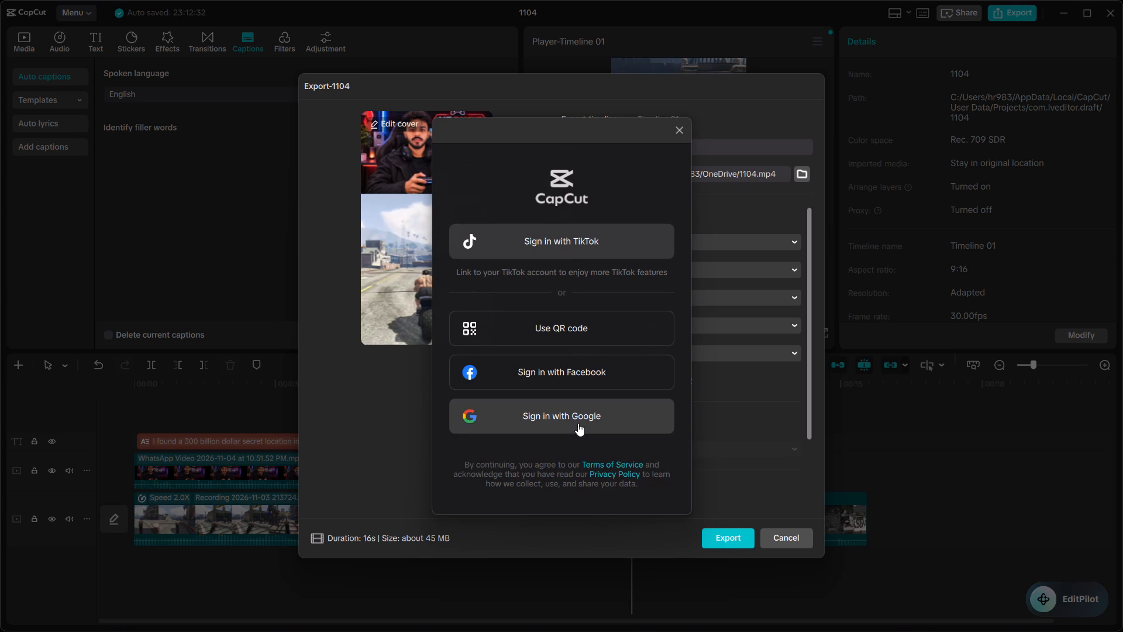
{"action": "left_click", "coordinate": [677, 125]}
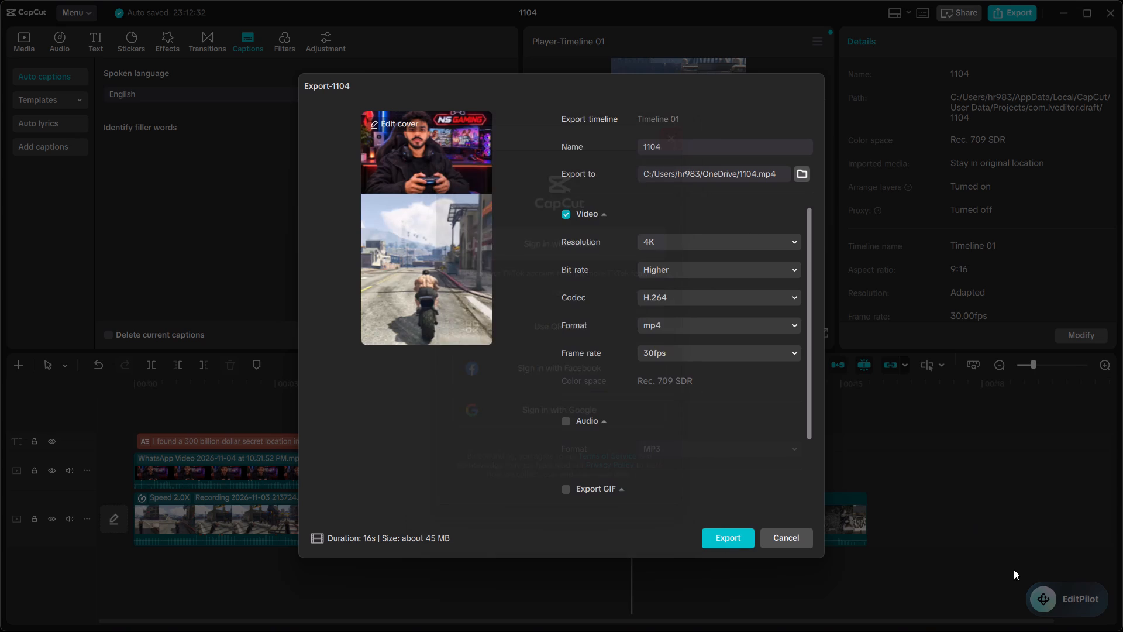
Disconnect the computer's VPN in the Windows quick settings and return to the export dialog.
{"action": "left_click", "coordinate": [997, 617]}
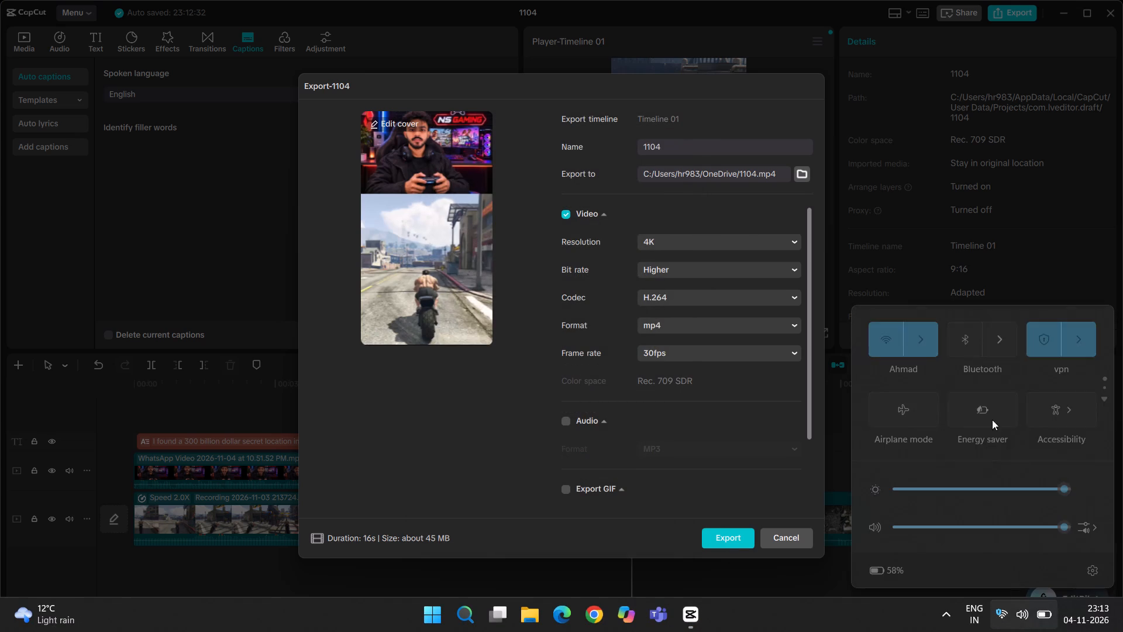
{"action": "left_click", "coordinate": [1057, 337]}
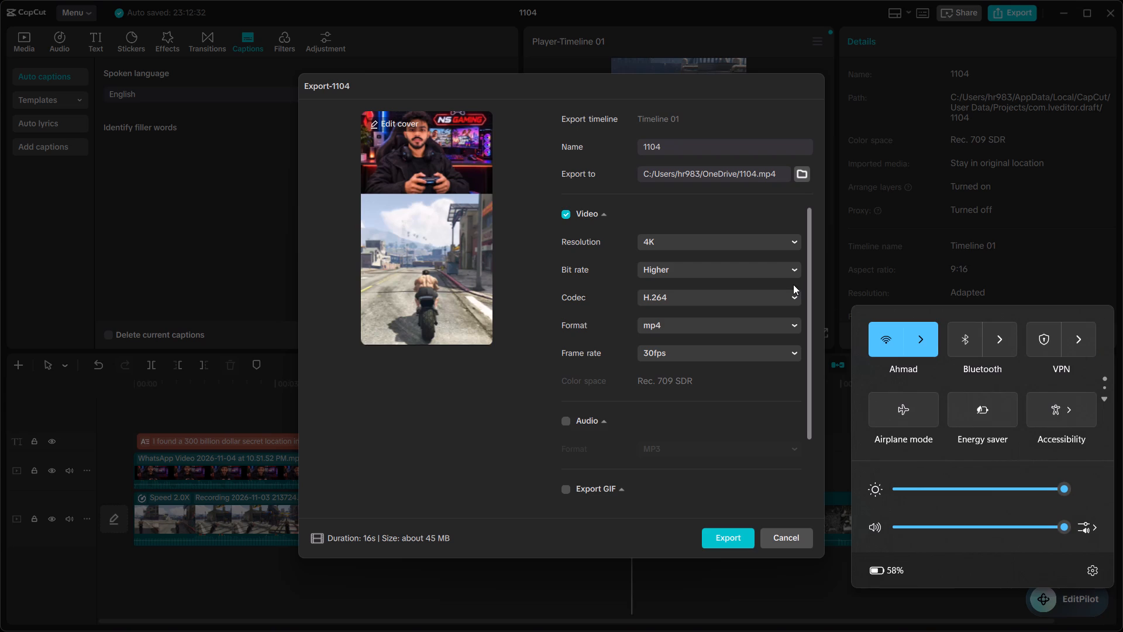
{"action": "left_click", "coordinate": [523, 406]}
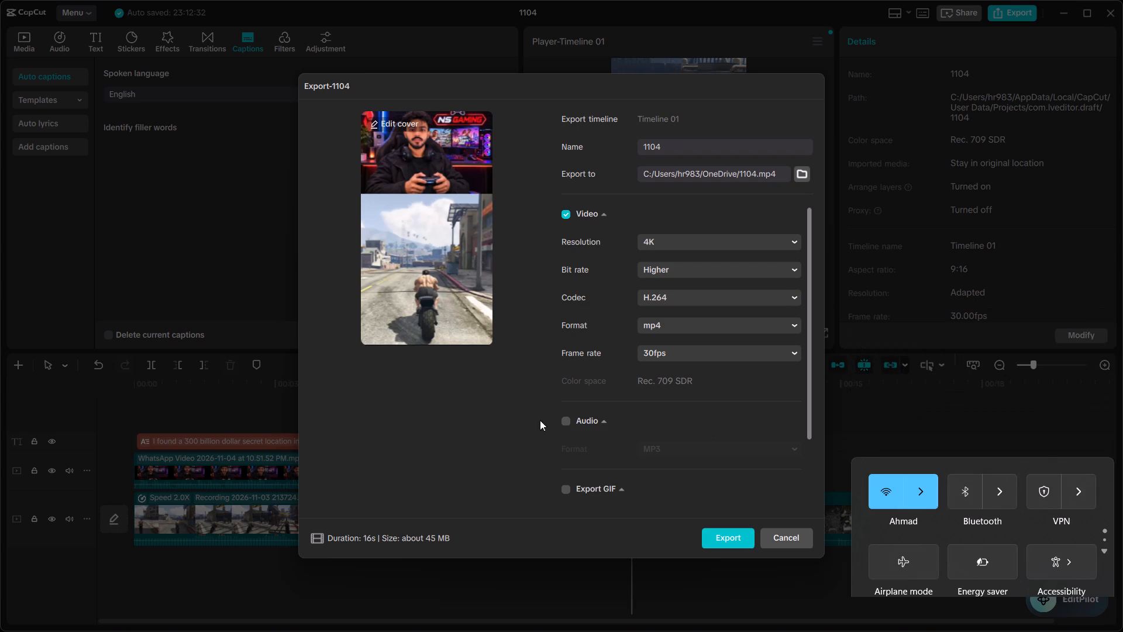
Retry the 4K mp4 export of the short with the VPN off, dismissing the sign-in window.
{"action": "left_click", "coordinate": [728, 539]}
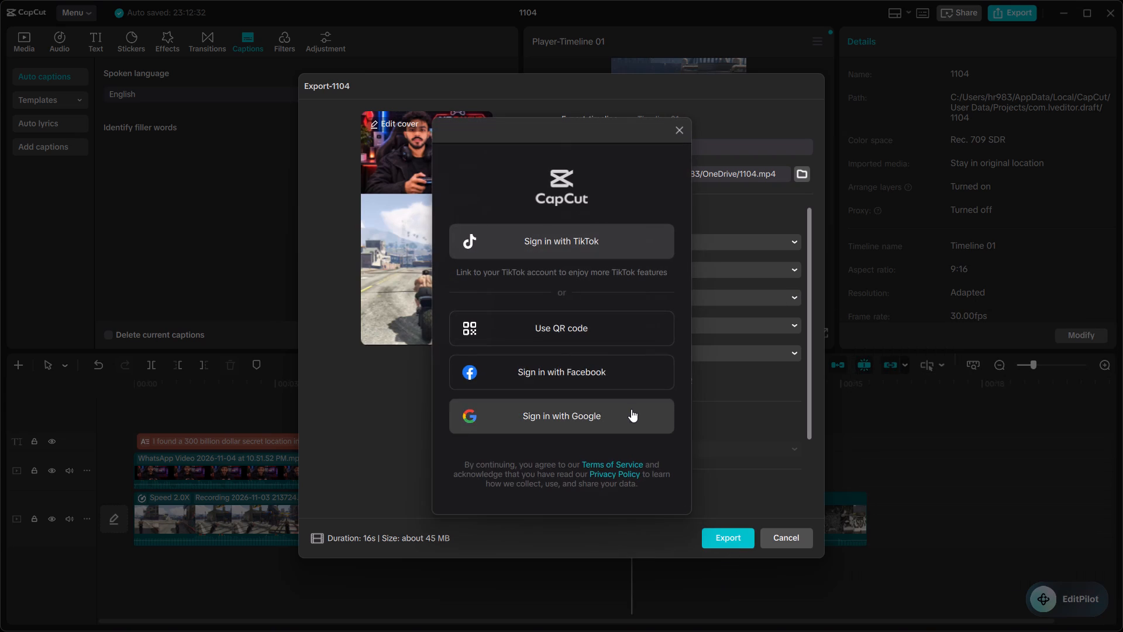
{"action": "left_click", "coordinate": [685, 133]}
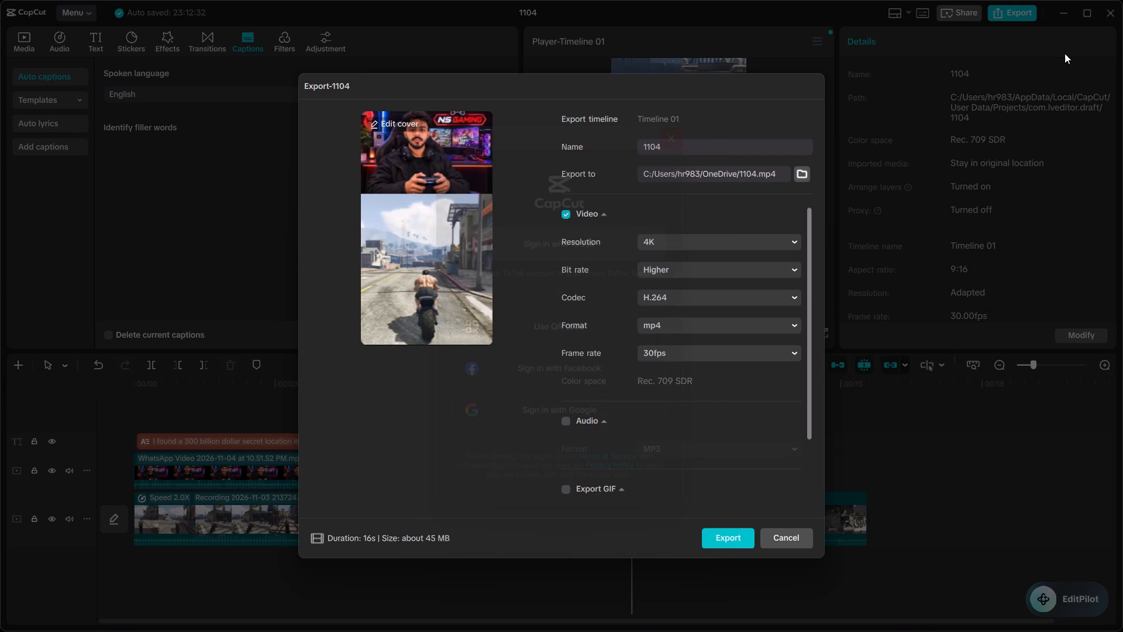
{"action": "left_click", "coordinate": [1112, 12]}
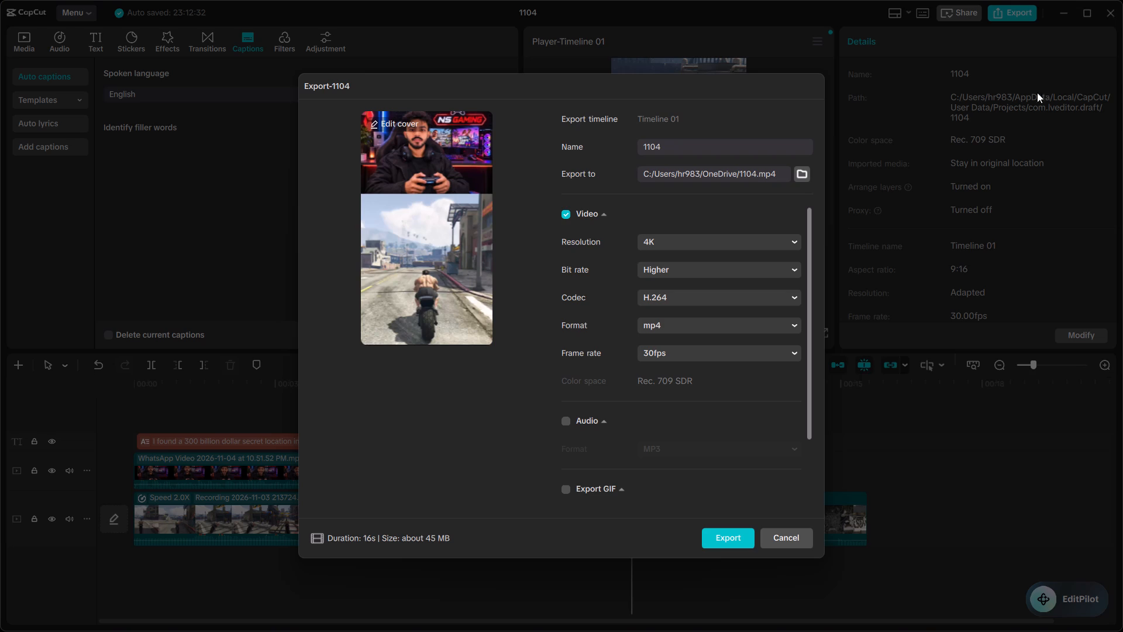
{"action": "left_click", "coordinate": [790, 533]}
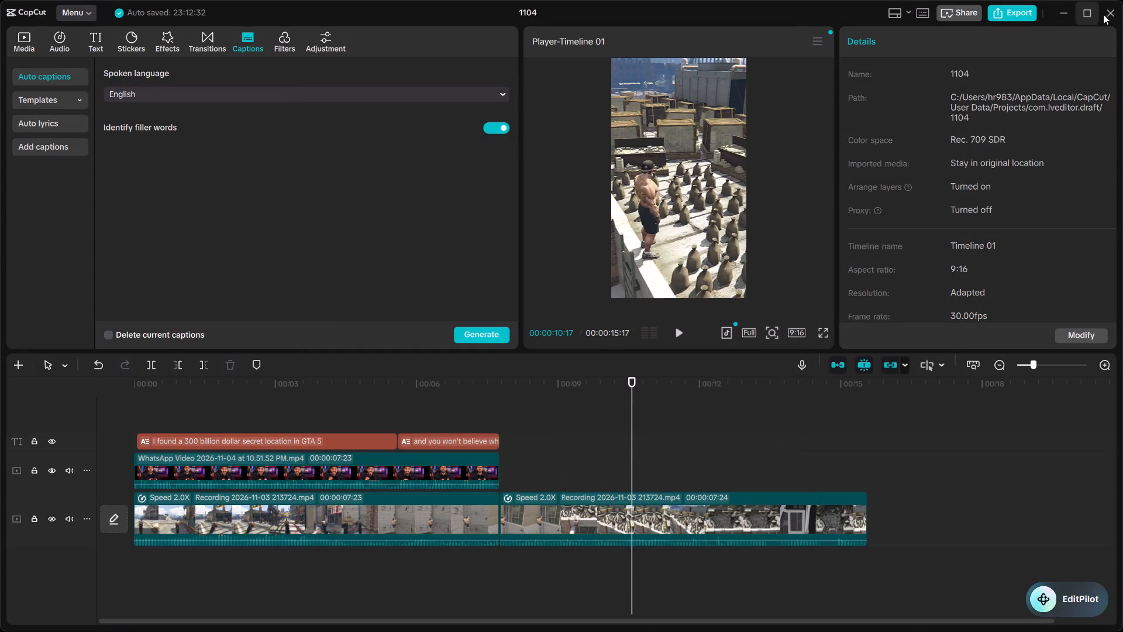
Close project 1104 and return to the home screen.
{"action": "left_click", "coordinate": [1112, 16]}
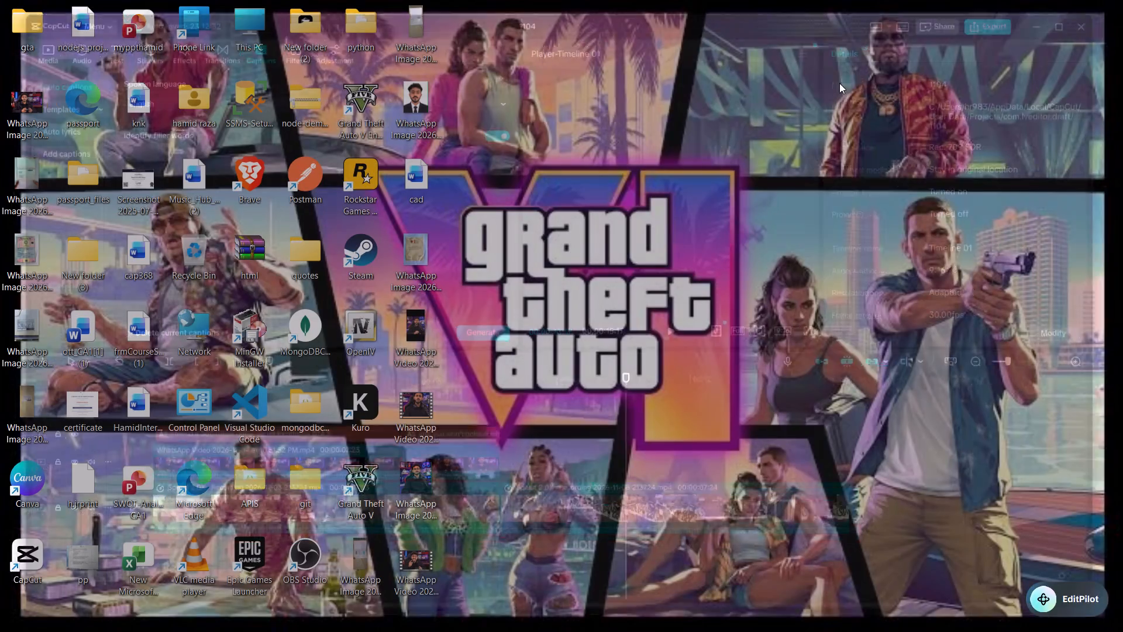
{"action": "right_click", "coordinate": [646, 129]}
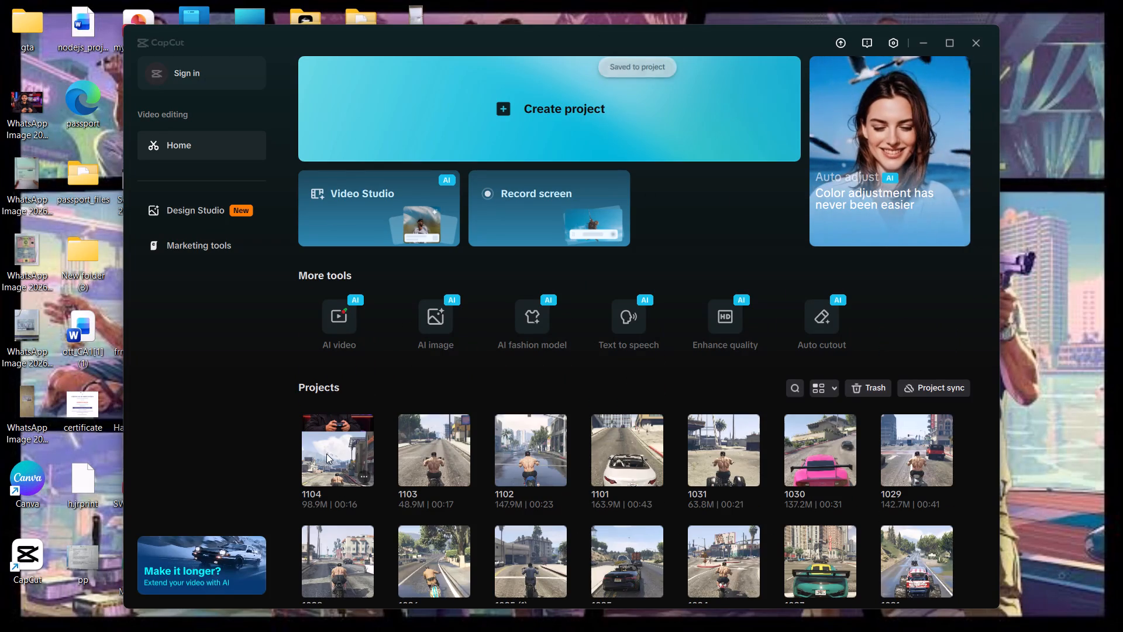
Reopen project 1104 and start exporting it as a 4K, 30fps H.264 mp4 named 1104.
{"action": "left_click", "coordinate": [326, 454]}
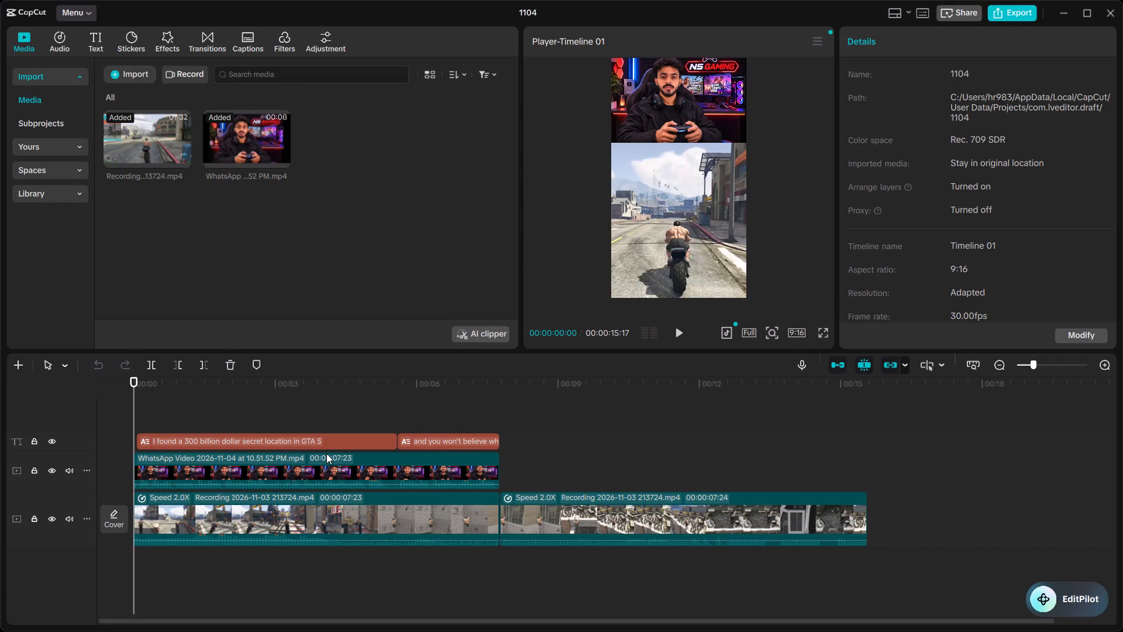
{"action": "left_click", "coordinate": [1002, 15]}
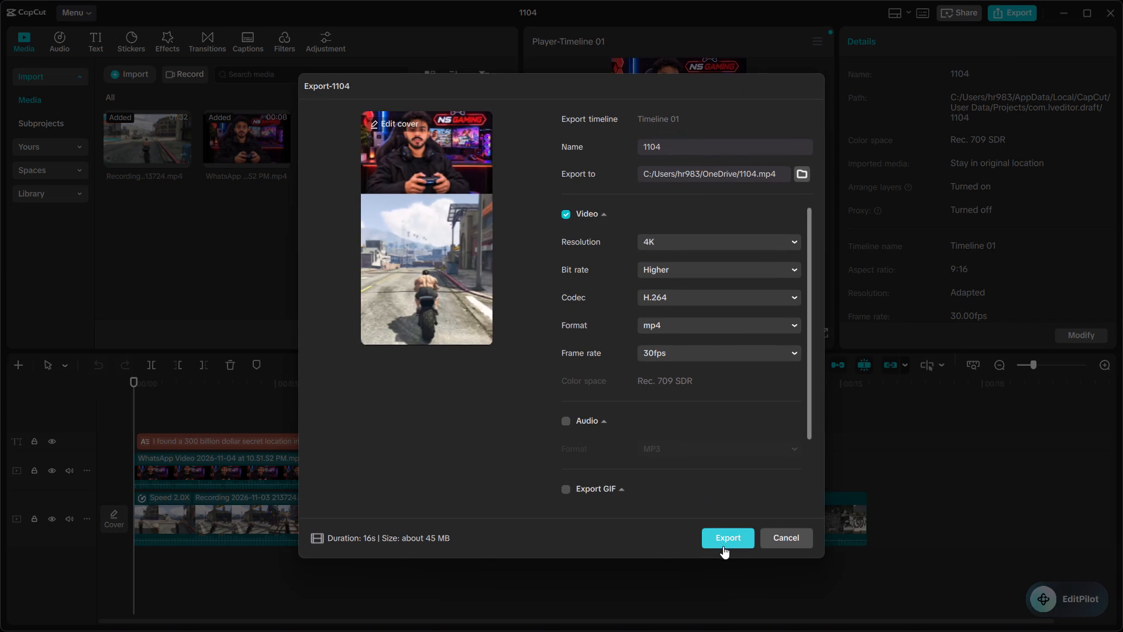
{"action": "left_click", "coordinate": [732, 538]}
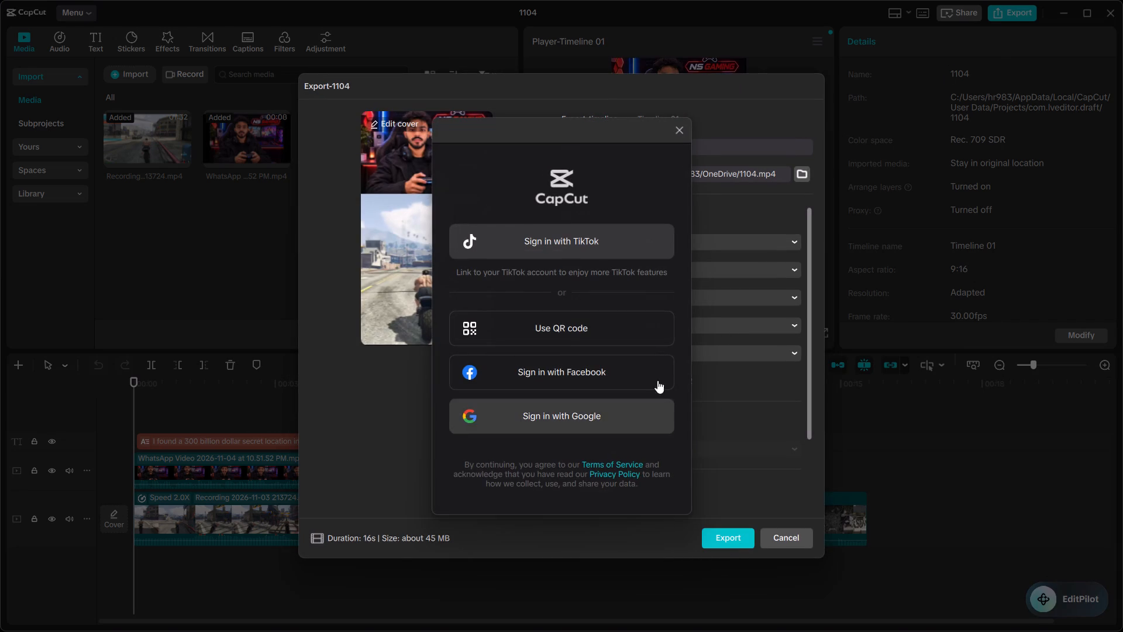
Sign in to CapCut with the Google account for the export.
{"action": "left_click", "coordinate": [632, 407]}
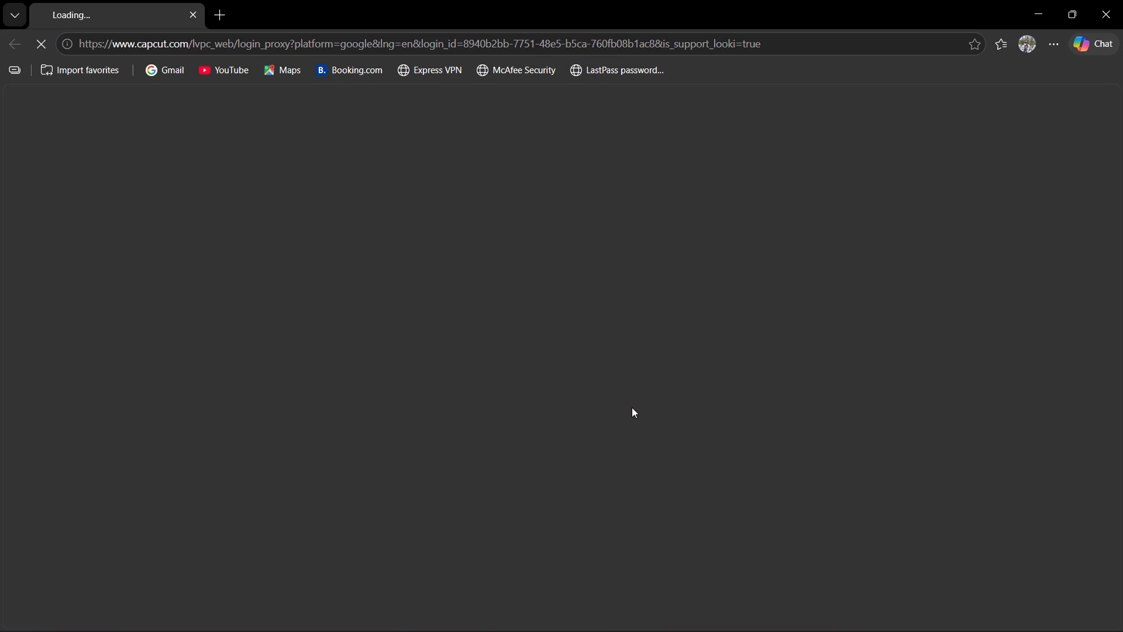
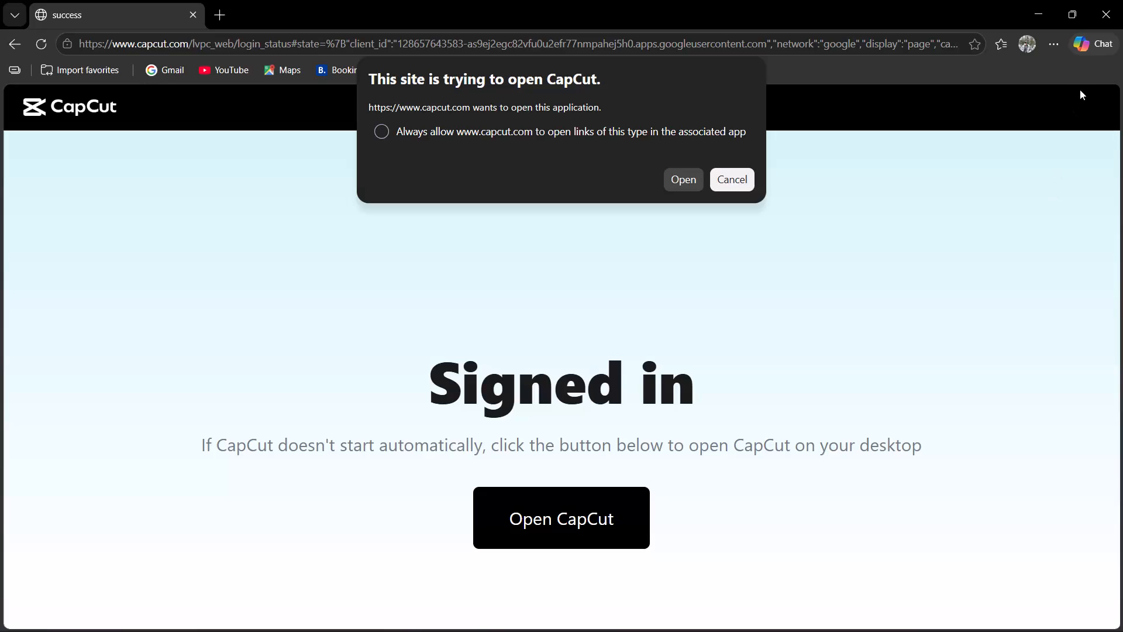
Close the CapCut sign-in page in the browser and dismiss the sign-in dialog covering the export settings.
{"action": "left_click", "coordinate": [1112, 16]}
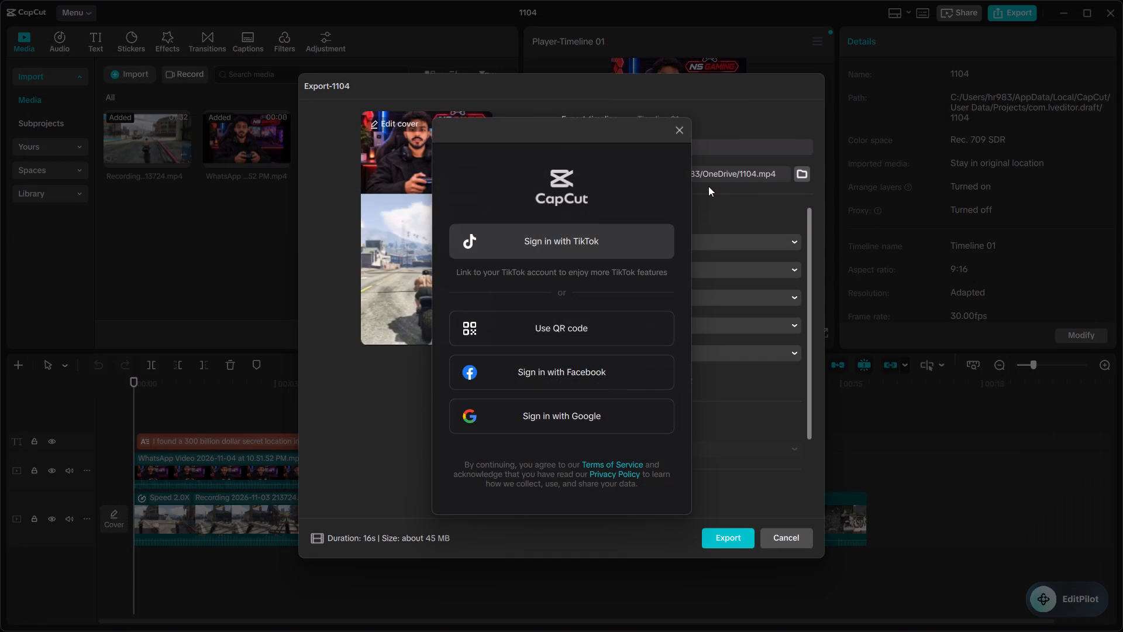
{"action": "left_click", "coordinate": [745, 116]}
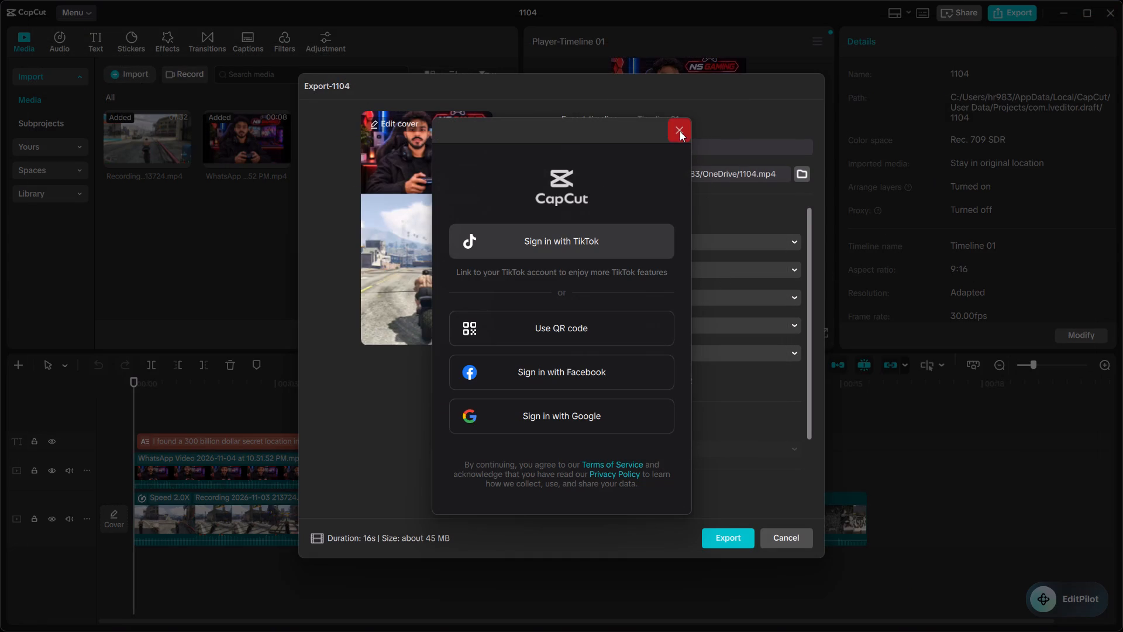
{"action": "left_click", "coordinate": [680, 131]}
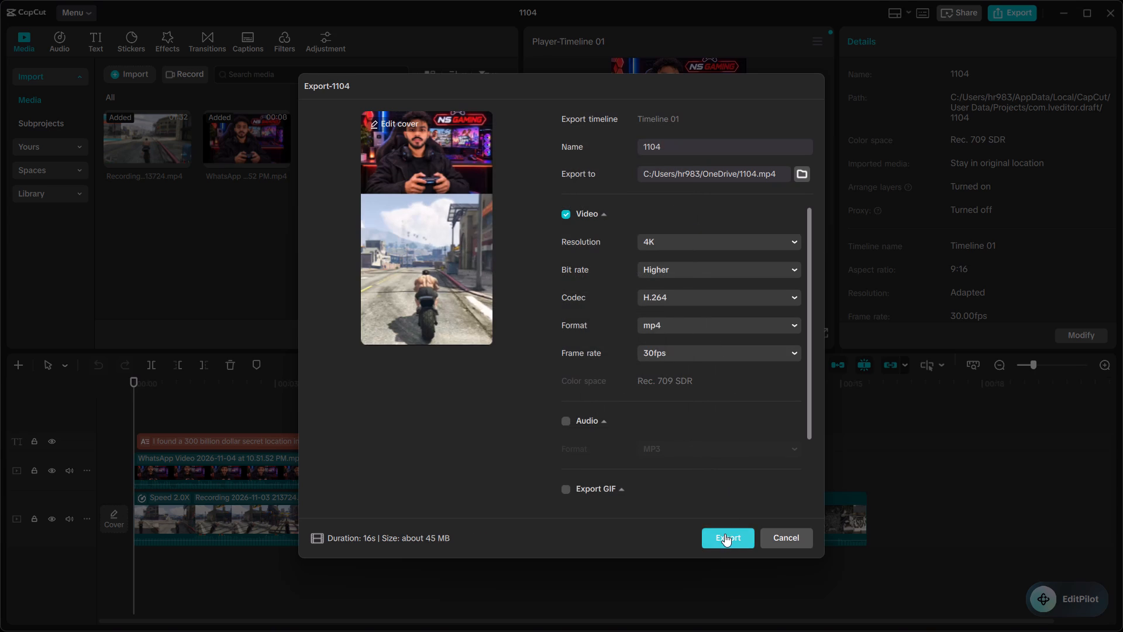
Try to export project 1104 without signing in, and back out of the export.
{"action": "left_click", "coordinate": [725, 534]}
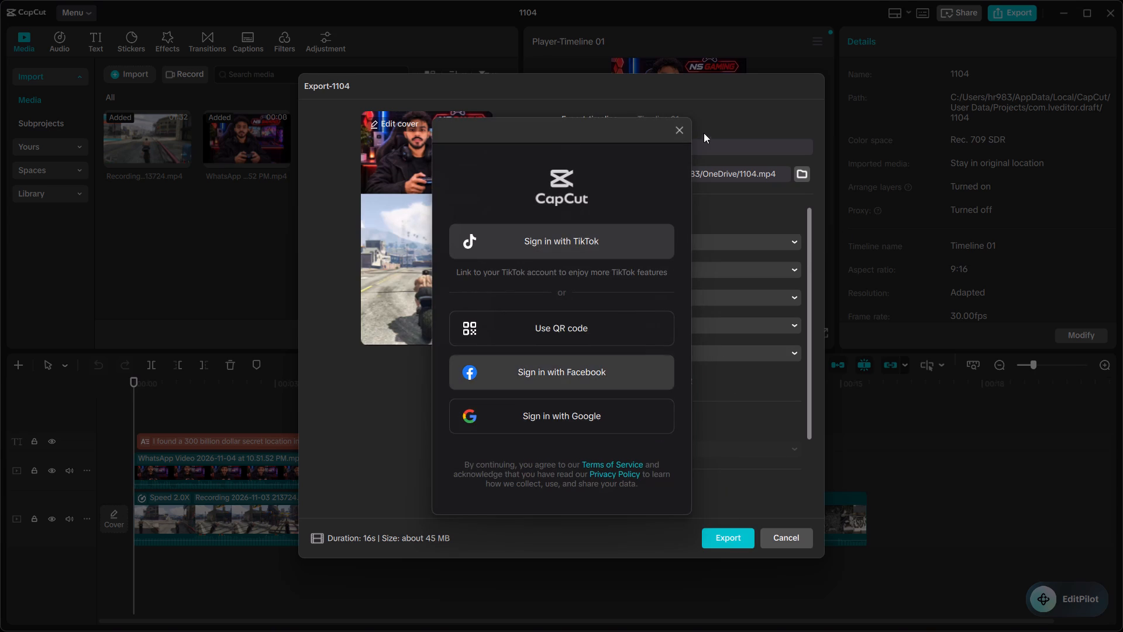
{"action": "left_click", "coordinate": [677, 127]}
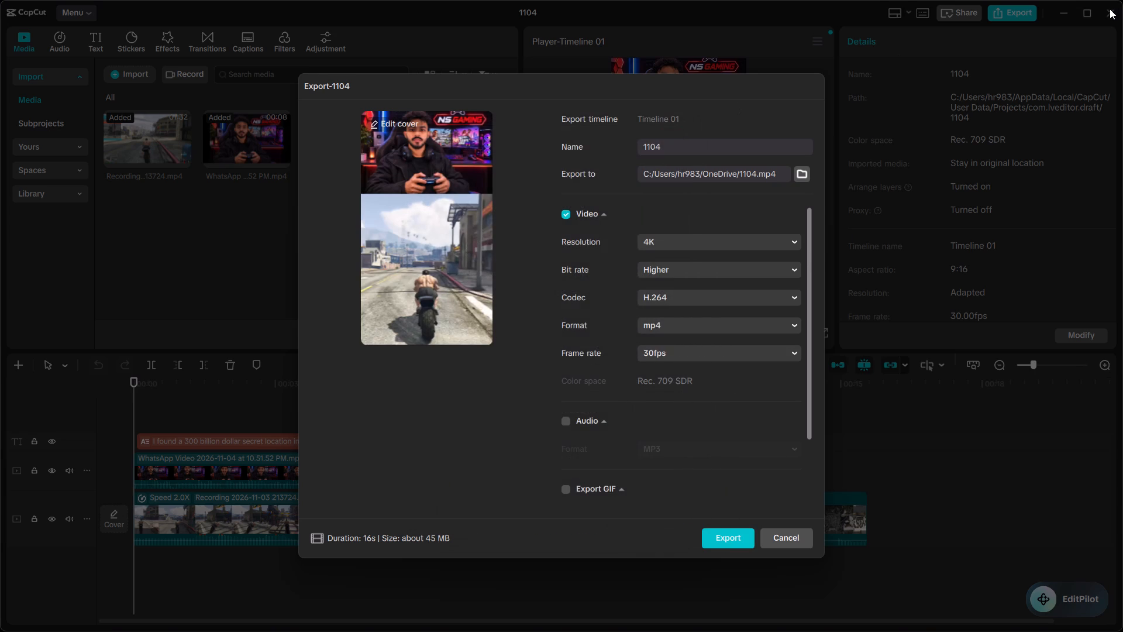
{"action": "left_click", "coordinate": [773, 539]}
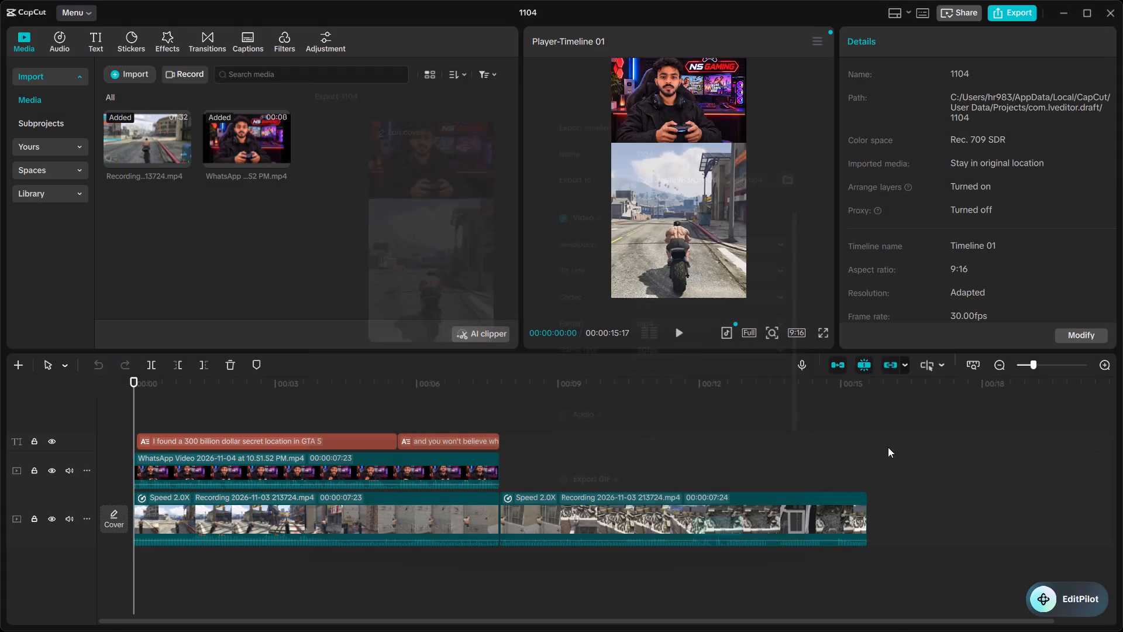
Close project 1104 and exit CapCut to the desktop.
{"action": "left_click", "coordinate": [1112, 10]}
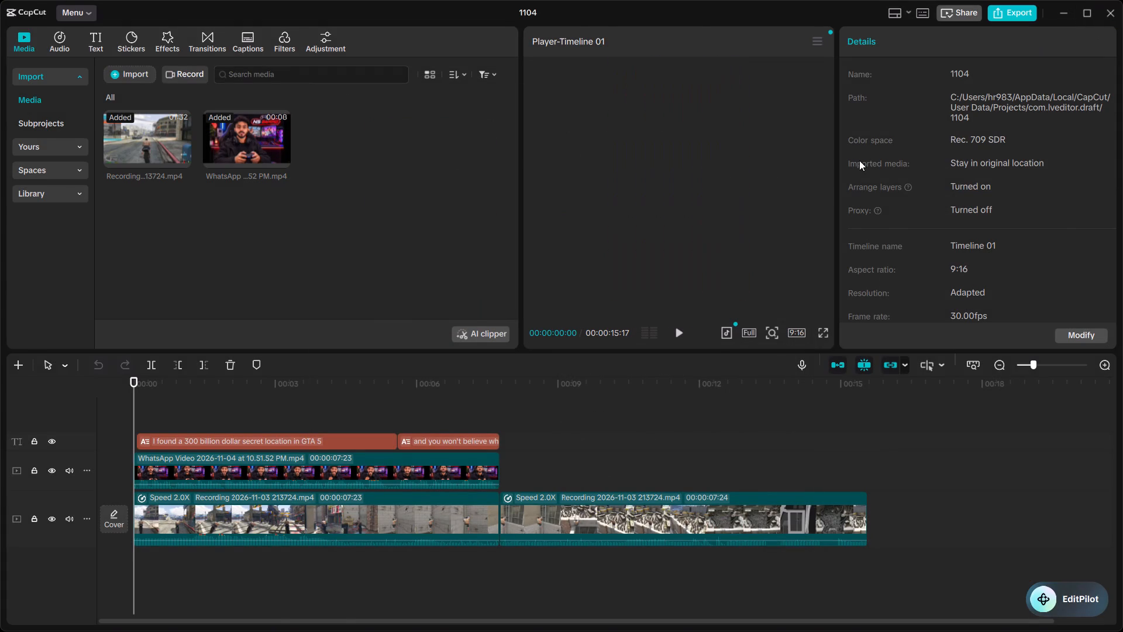
{"action": "right_click", "coordinate": [859, 160]}
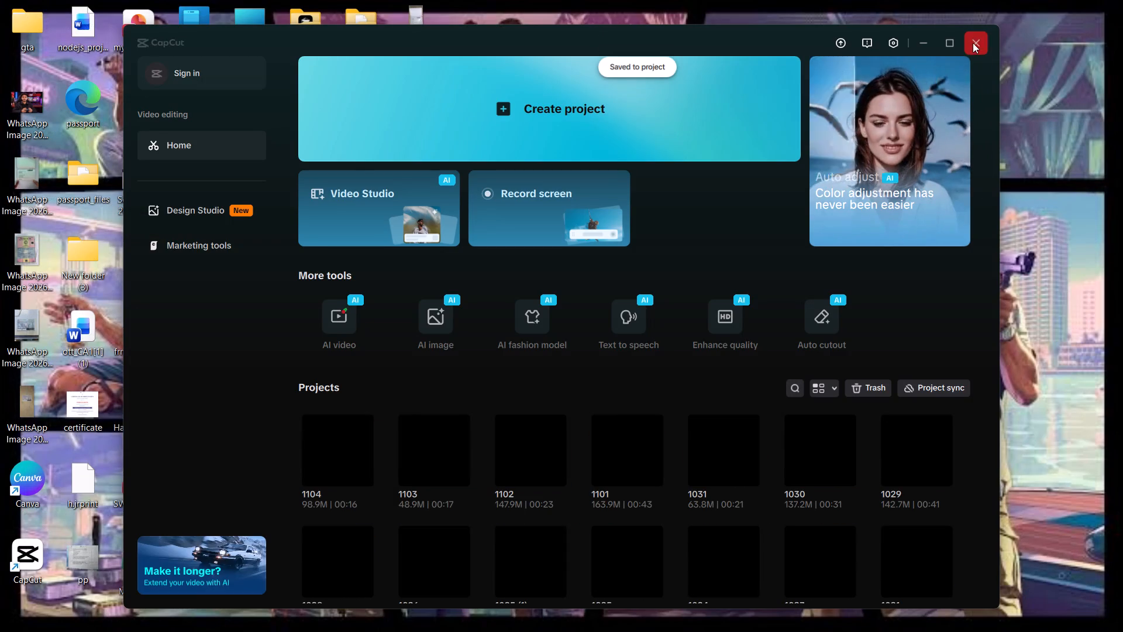
{"action": "left_click", "coordinate": [973, 42]}
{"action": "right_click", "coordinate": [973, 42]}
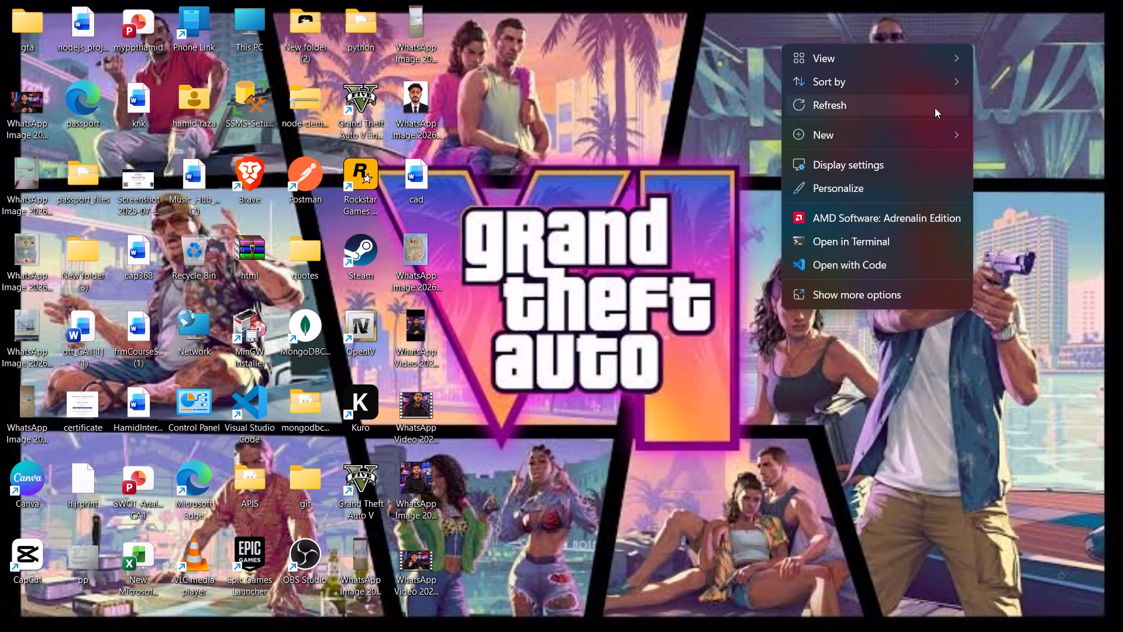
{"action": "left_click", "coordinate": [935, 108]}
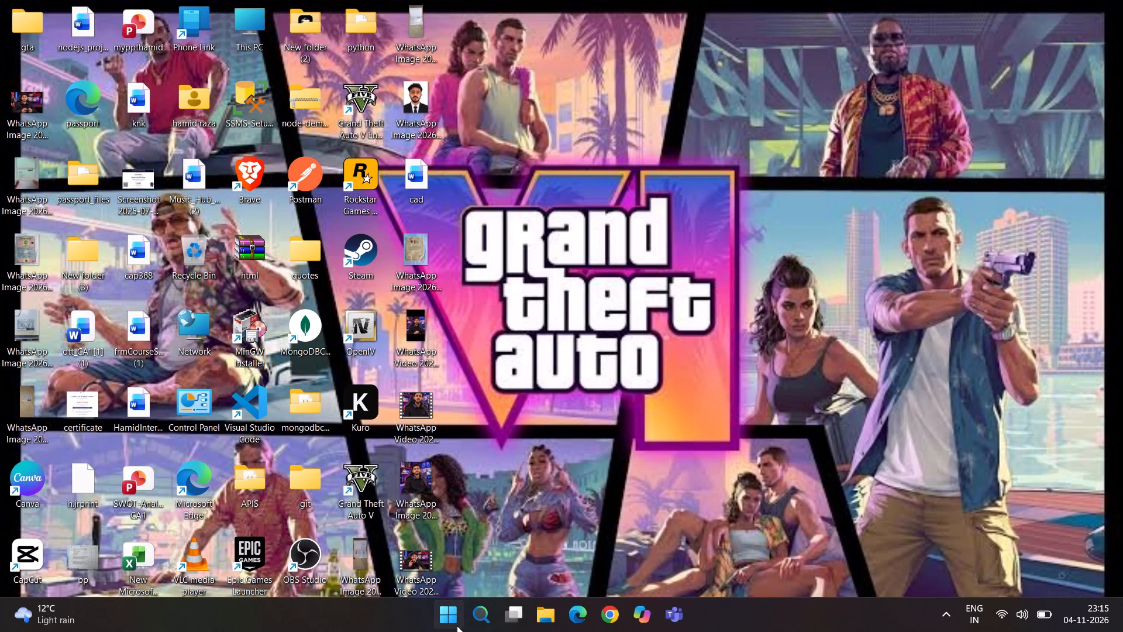
Open the computer's power options.
{"action": "left_click", "coordinate": [455, 626]}
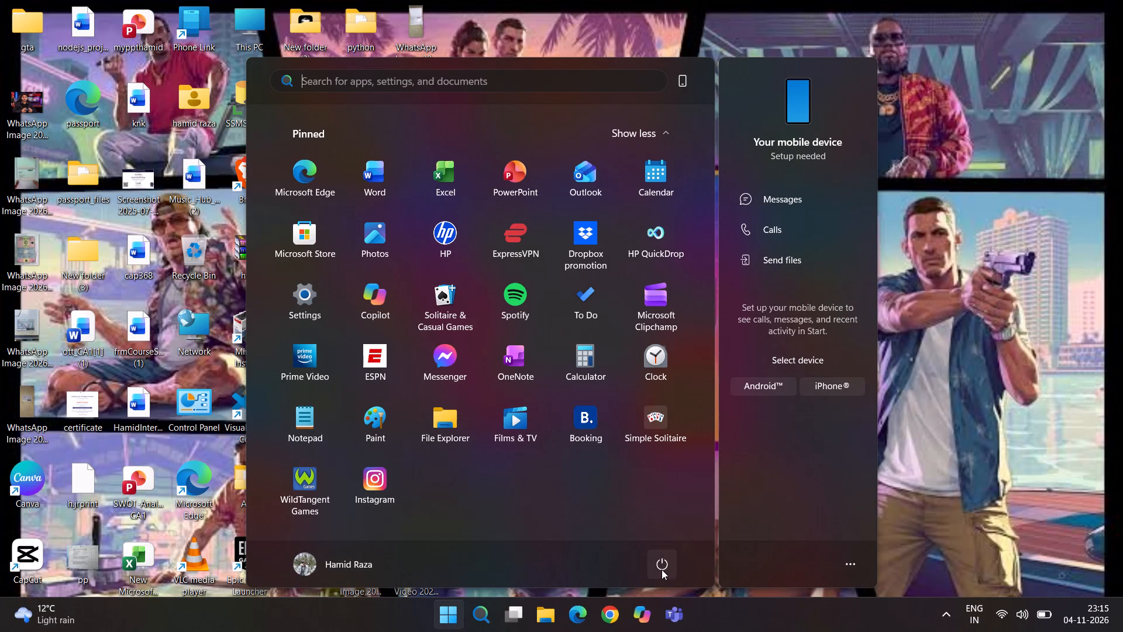
{"action": "left_click", "coordinate": [662, 569]}
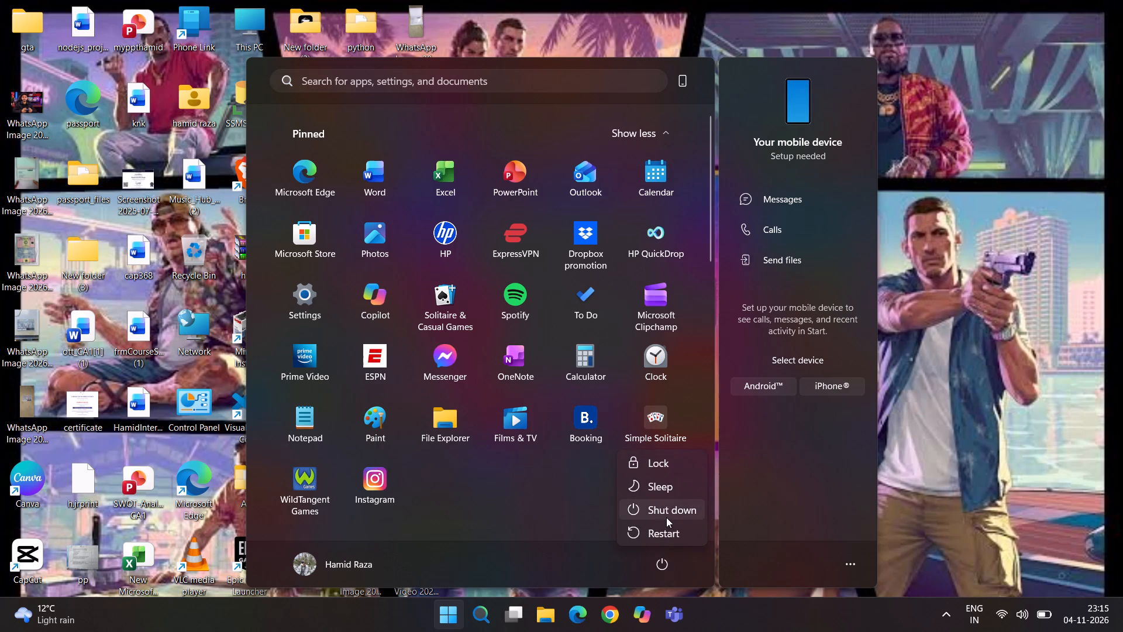